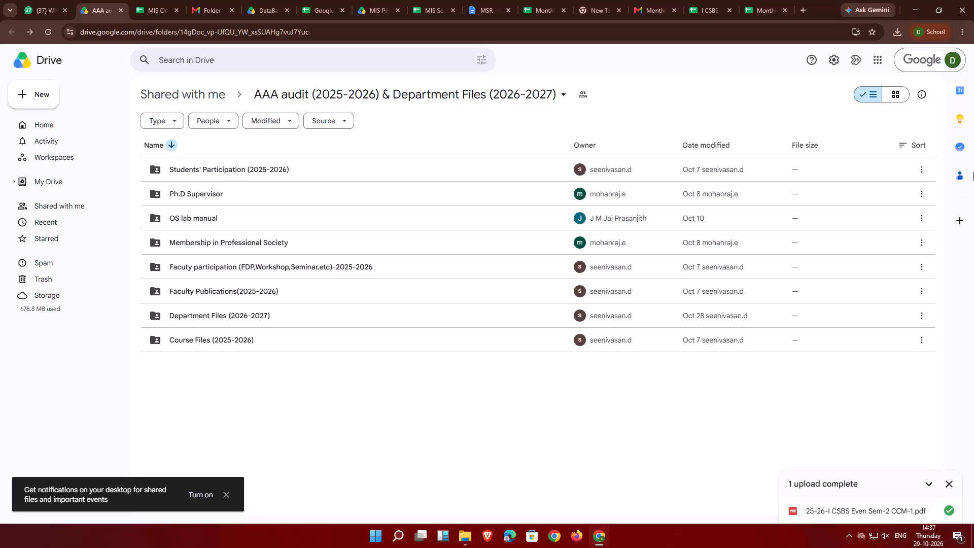
Check the open shared-folder email and the CSBS DataBase folder, ending on the Google Sheets home page.
{"action": "left_click", "coordinate": [218, 7]}
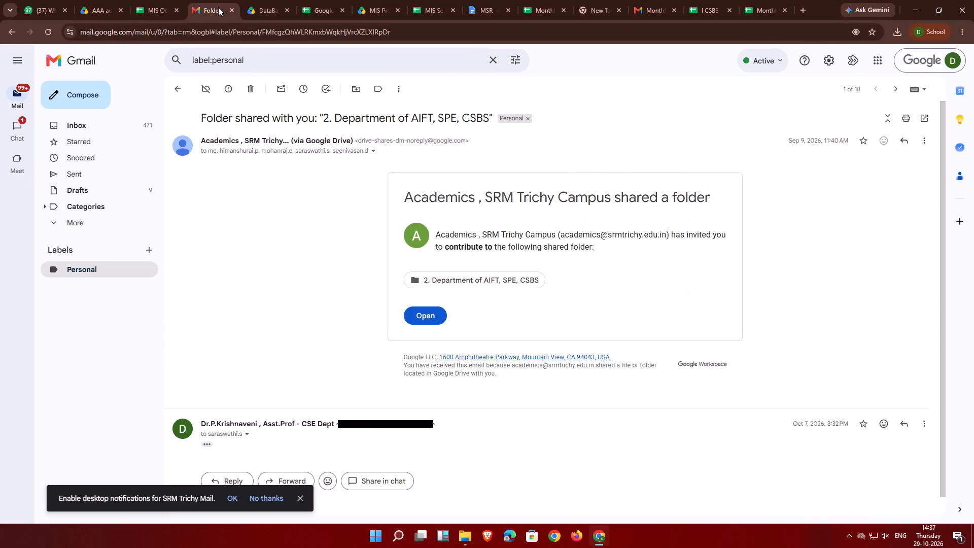
{"action": "left_click", "coordinate": [256, 9]}
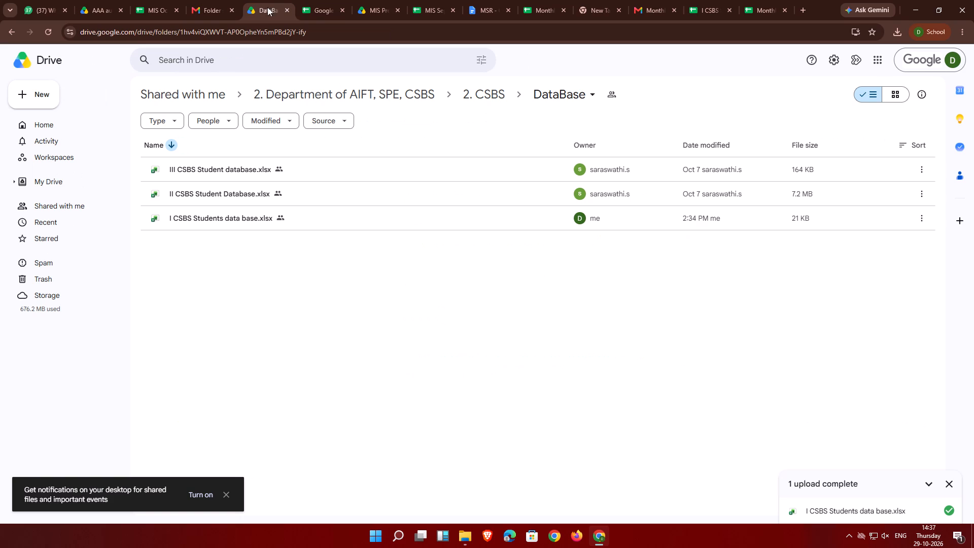
{"action": "left_click", "coordinate": [314, 9]}
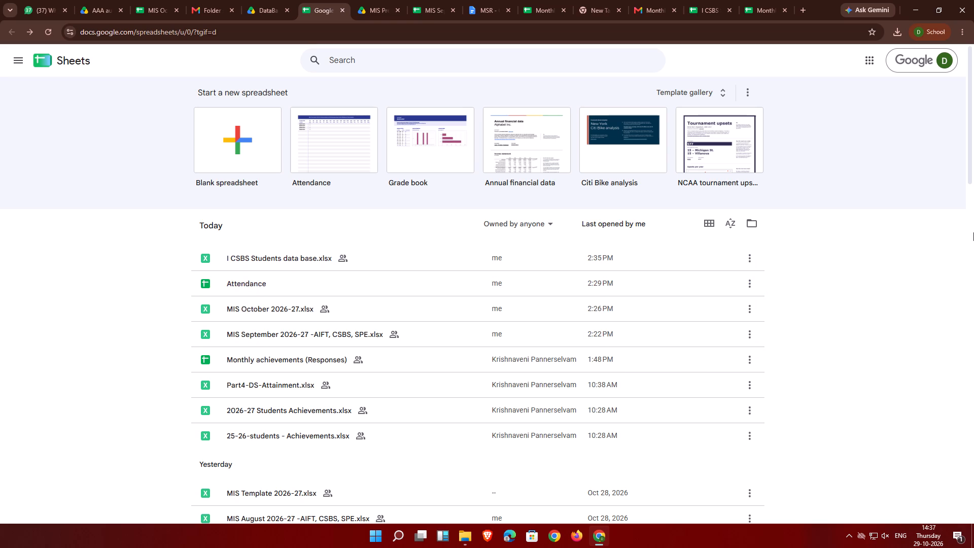
Look through the recent spreadsheets list from today's files back to the June 2026 ones, and return to the start of the list.
{"action": "left_click_drag", "start_coordinate": [970, 151], "coordinate": [970, 210]}
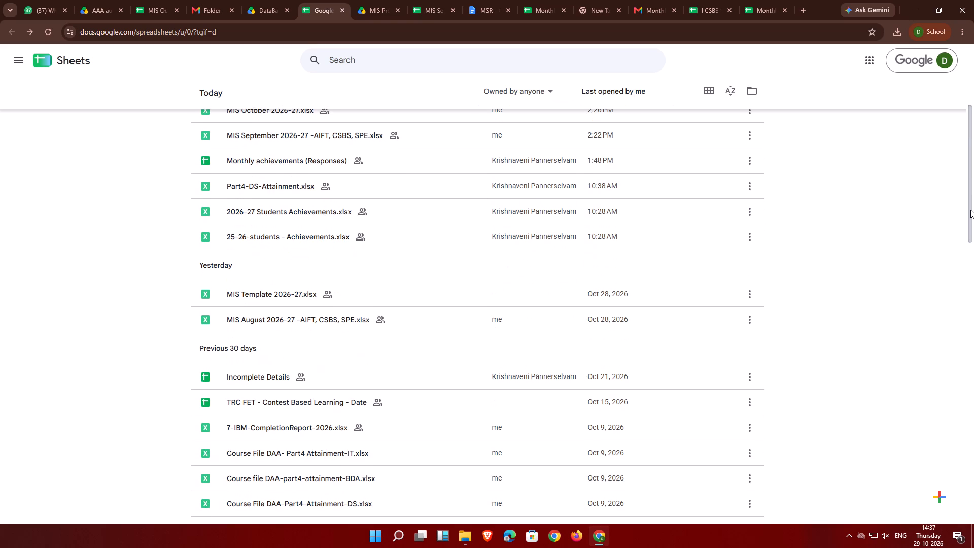
{"action": "left_click_drag", "start_coordinate": [970, 210], "coordinate": [971, 256]}
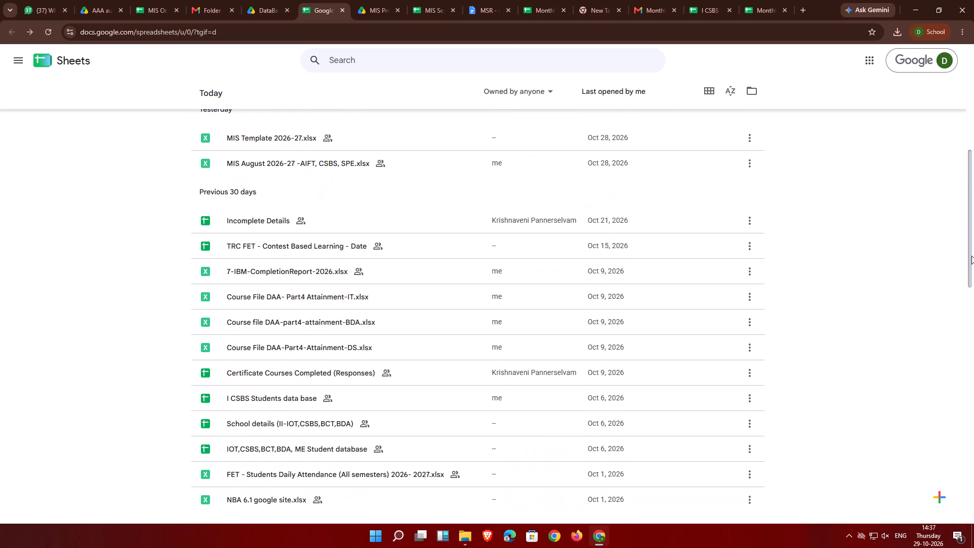
{"action": "left_click_drag", "start_coordinate": [971, 256], "coordinate": [973, 319]}
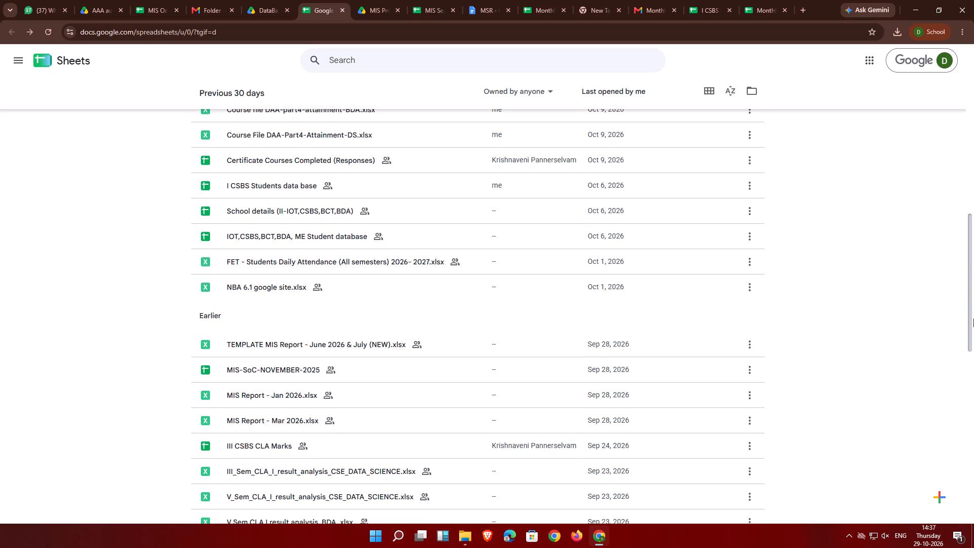
{"action": "left_click_drag", "start_coordinate": [973, 319], "coordinate": [973, 497]}
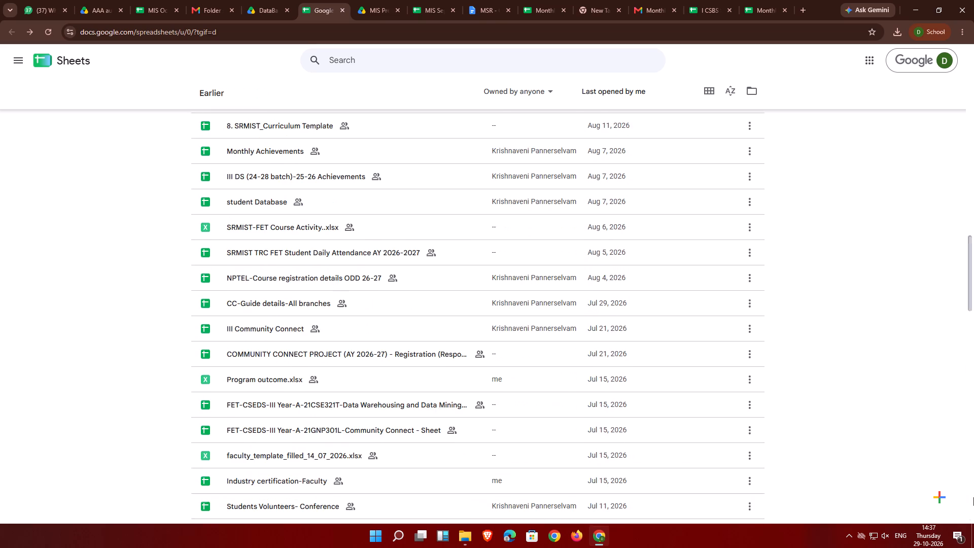
{"action": "left_click_drag", "start_coordinate": [973, 497], "coordinate": [973, 547]}
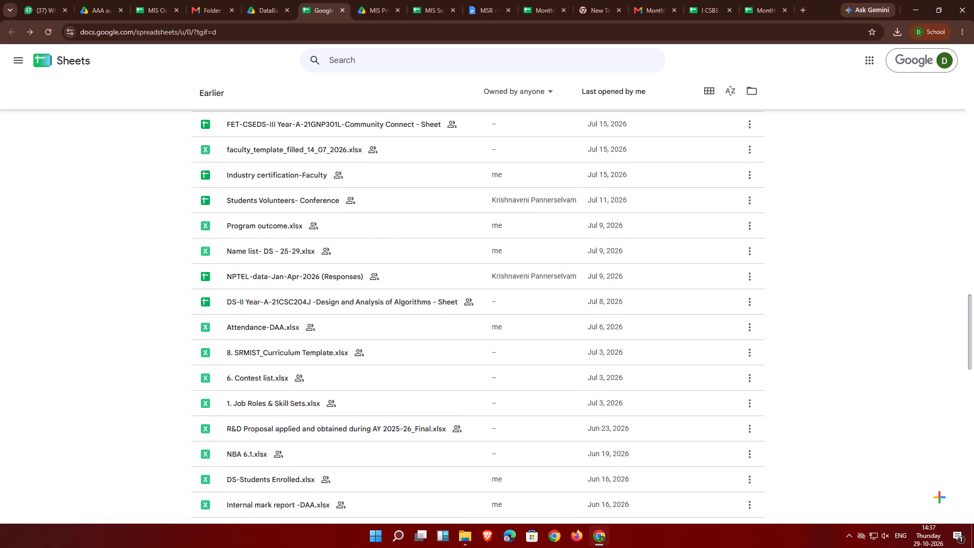
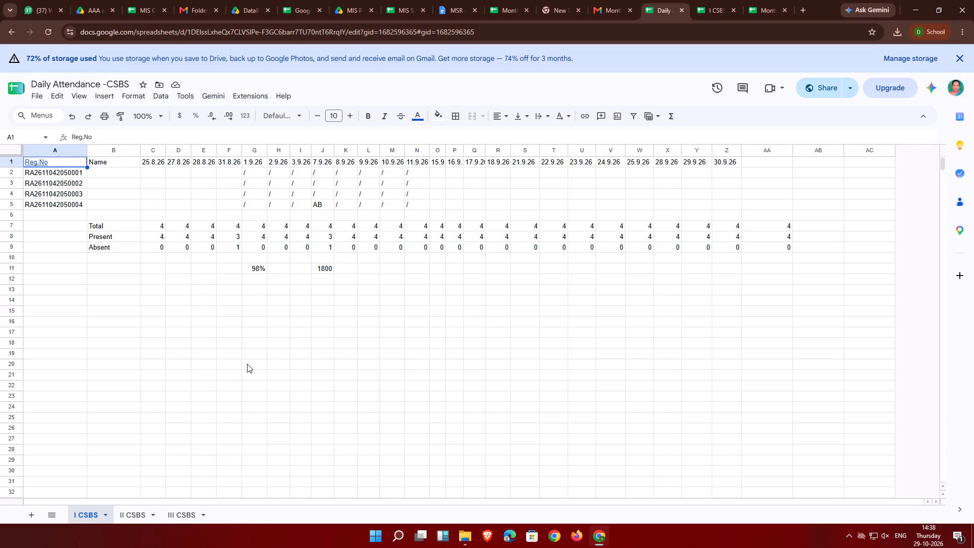
Copy the sharing link of the Daily Attendance -CSBS spreadsheet.
{"action": "left_click", "coordinate": [824, 94]}
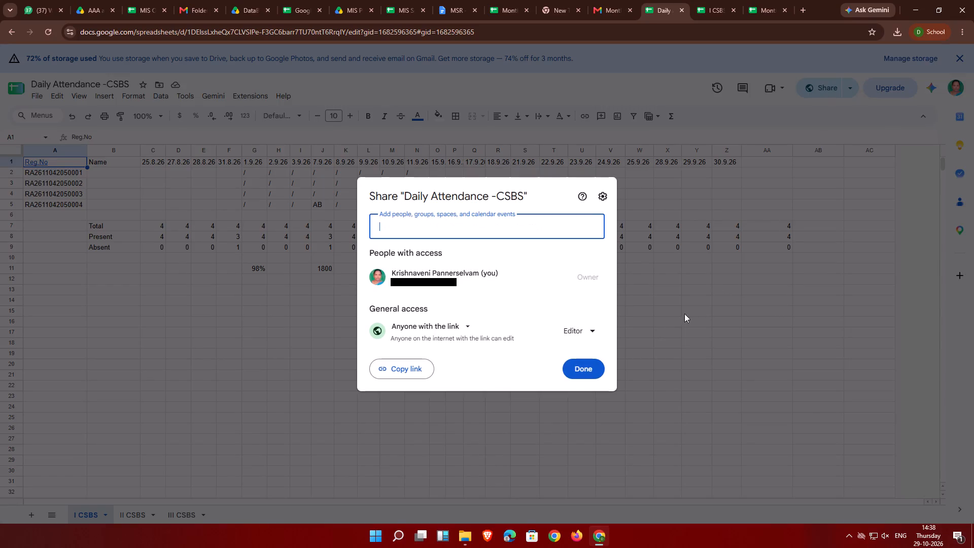
{"action": "left_click", "coordinate": [391, 367]}
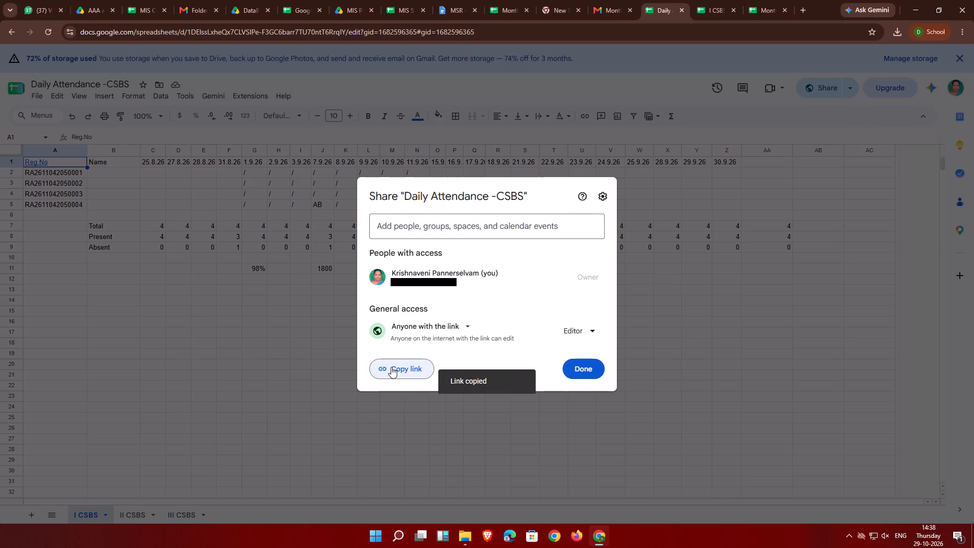
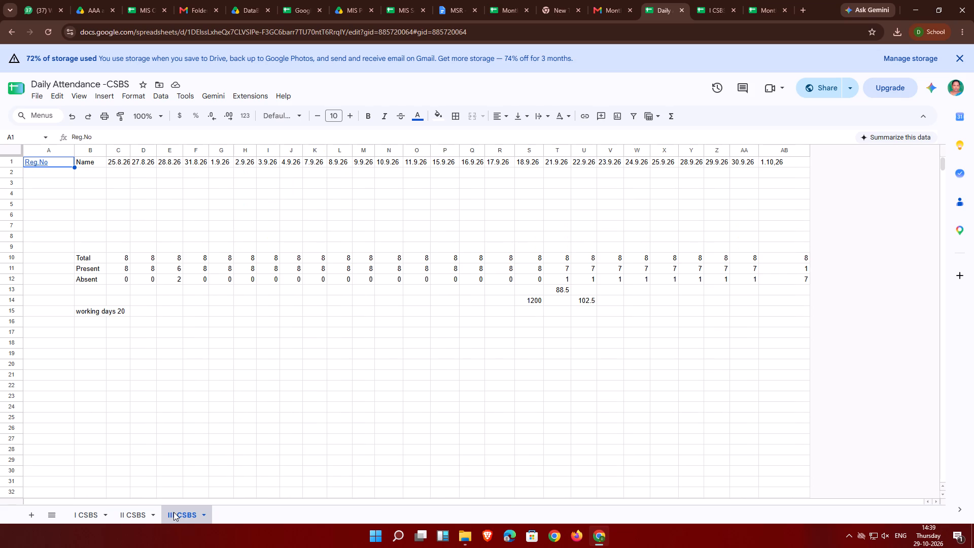
Add a new sheet to the attendance spreadsheet and name it II CSBS October.
{"action": "left_click", "coordinate": [132, 517]}
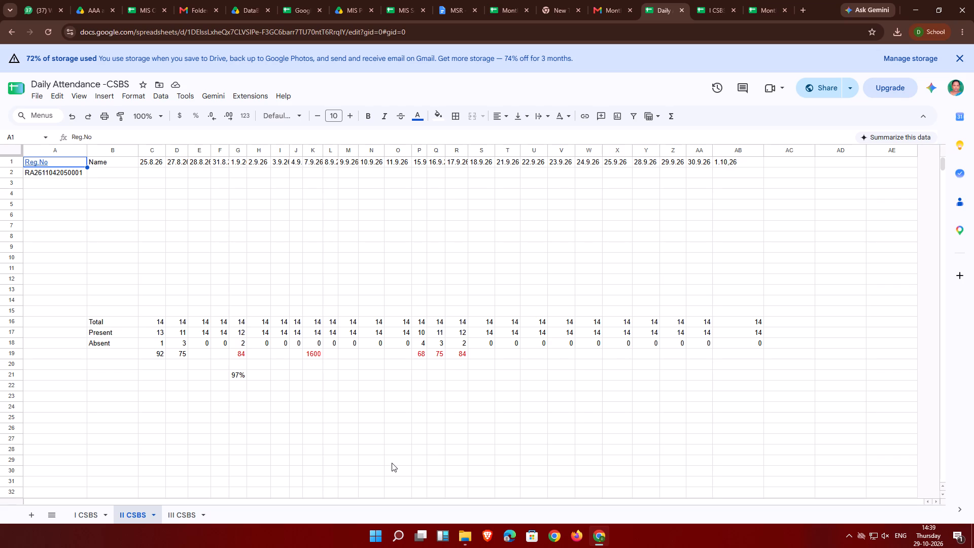
{"action": "left_click", "coordinate": [91, 518]}
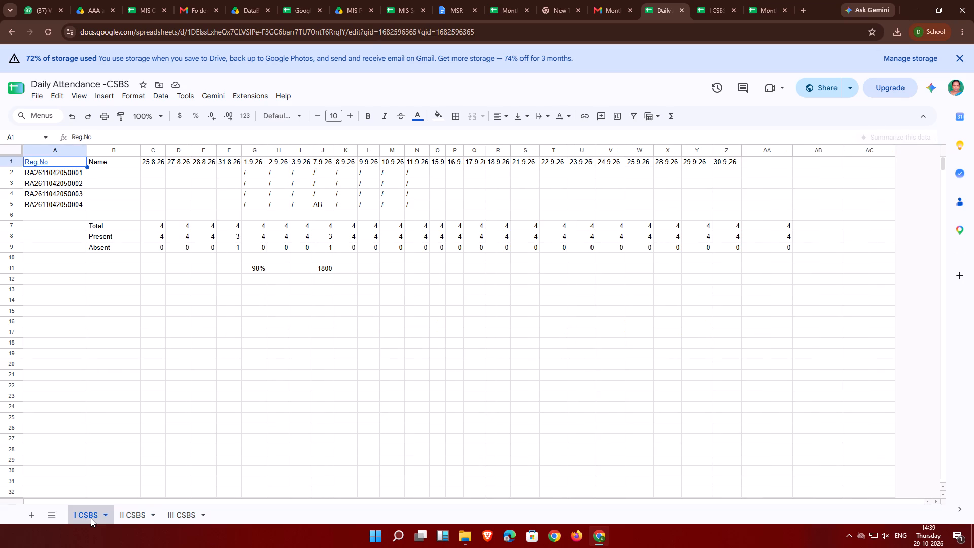
{"action": "left_click", "coordinate": [180, 513]}
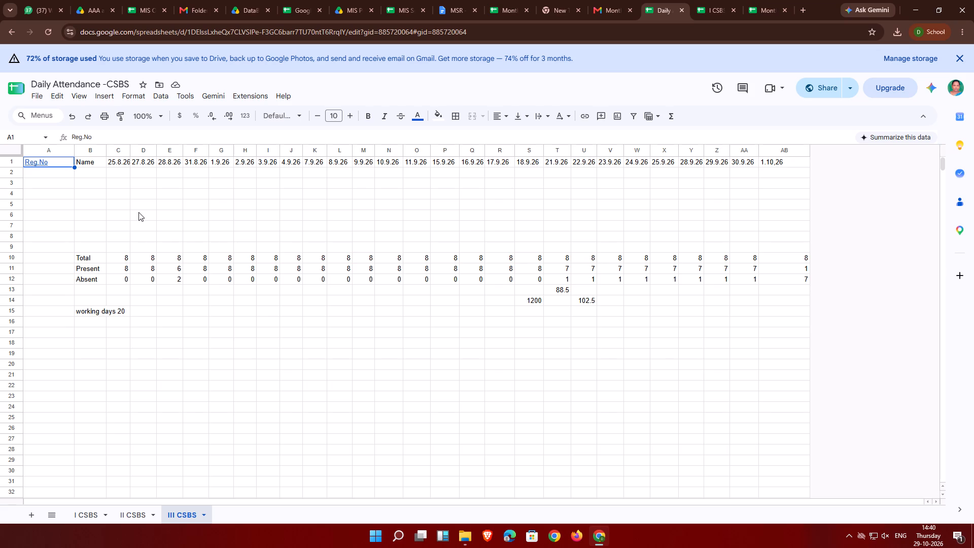
{"action": "left_click", "coordinate": [31, 516]}
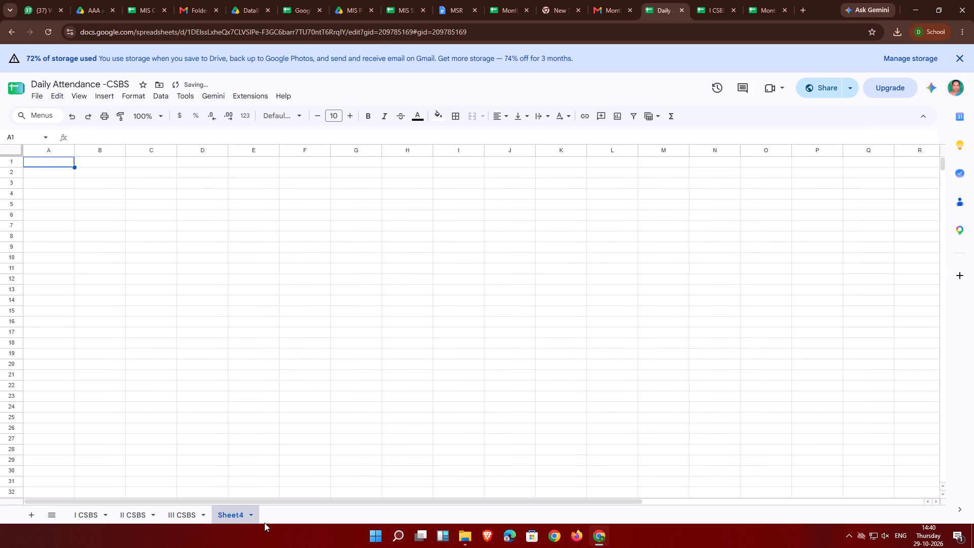
{"action": "type", "text": "II"}
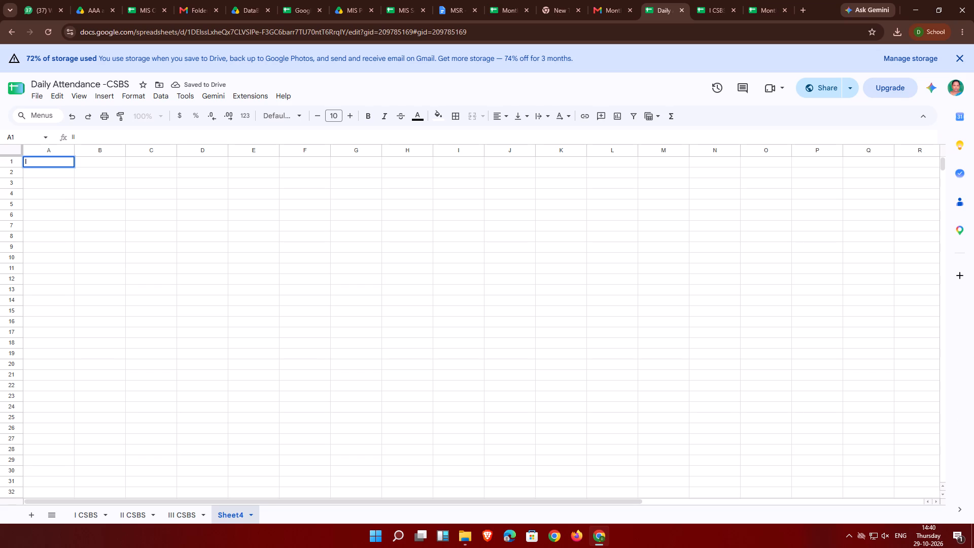
{"action": "key", "text": "BackSpace"}
{"action": "key", "text": "BackSpace"}
{"action": "double_click", "coordinate": [229, 515]}
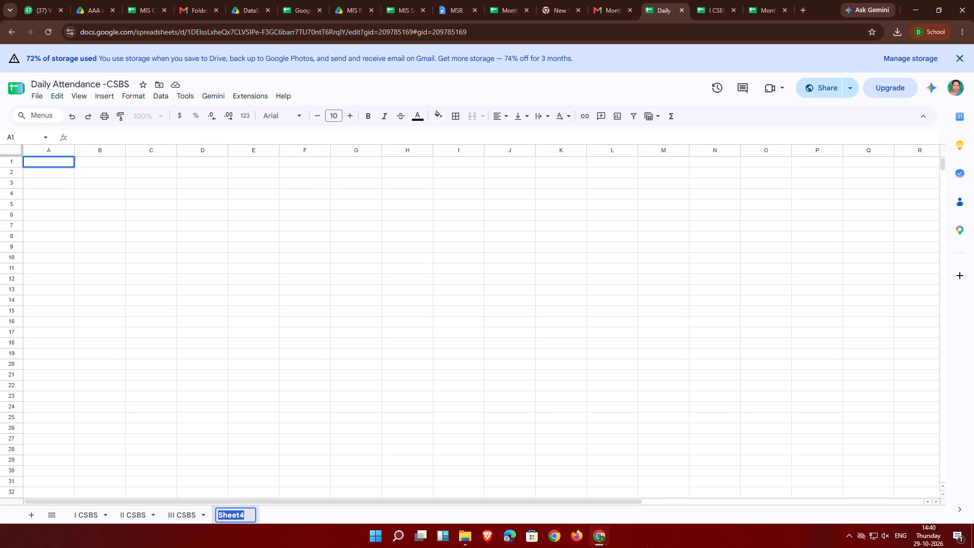
{"action": "type", "text": "II"}
{"action": "key", "text": "space"}
{"action": "type", "text": "CSBS"}
{"action": "key", "text": "space"}
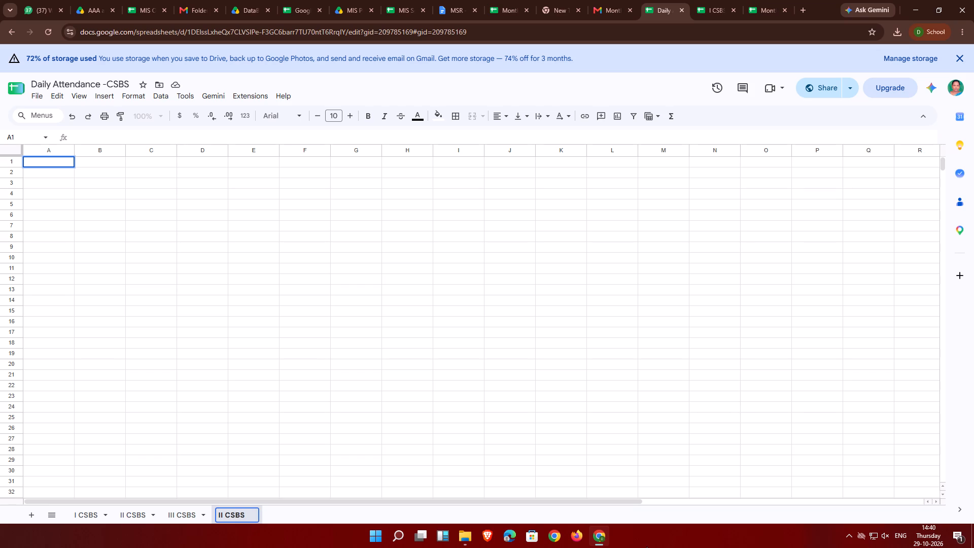
{"action": "key", "text": "shift+s"}
{"action": "key", "text": "BackSpace"}
{"action": "type", "text": "Oct"}
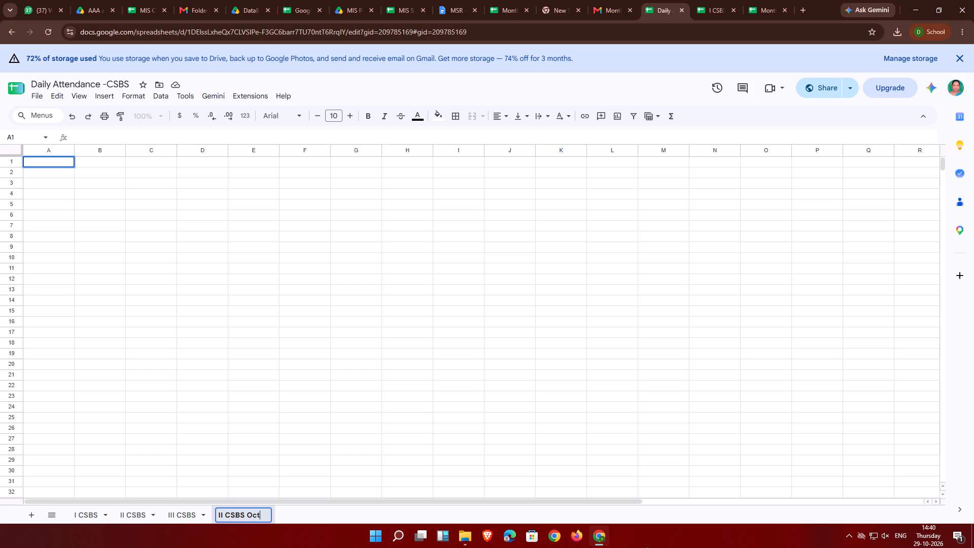
{"action": "type", "text": "ober"}
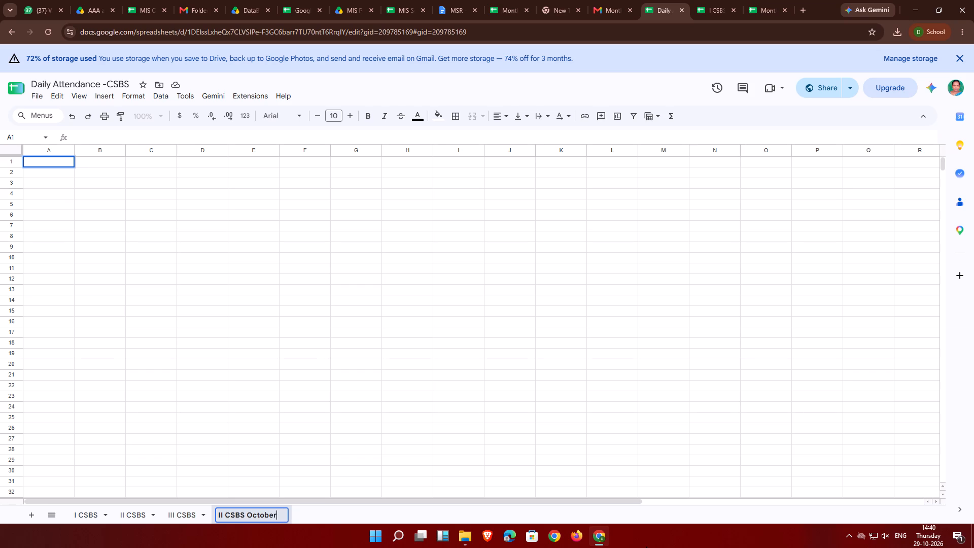
Copy the 1.10,26 attendance column (AB1:AB18) from the II CSBS sheet into II CSBS October, starting at cell E1.
{"action": "left_click", "coordinate": [141, 518]}
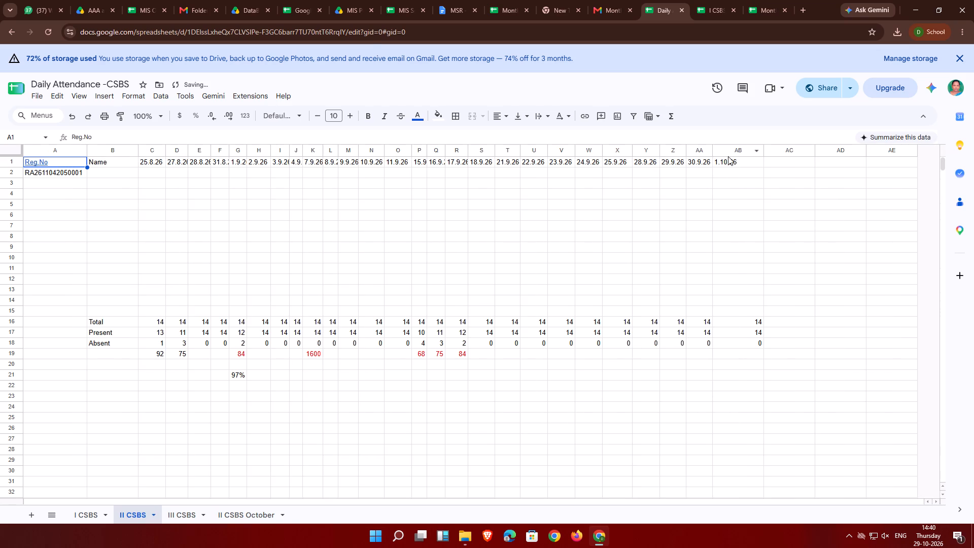
{"action": "left_click_drag", "start_coordinate": [736, 162], "coordinate": [733, 344]}
{"action": "key", "text": "ctrl+c"}
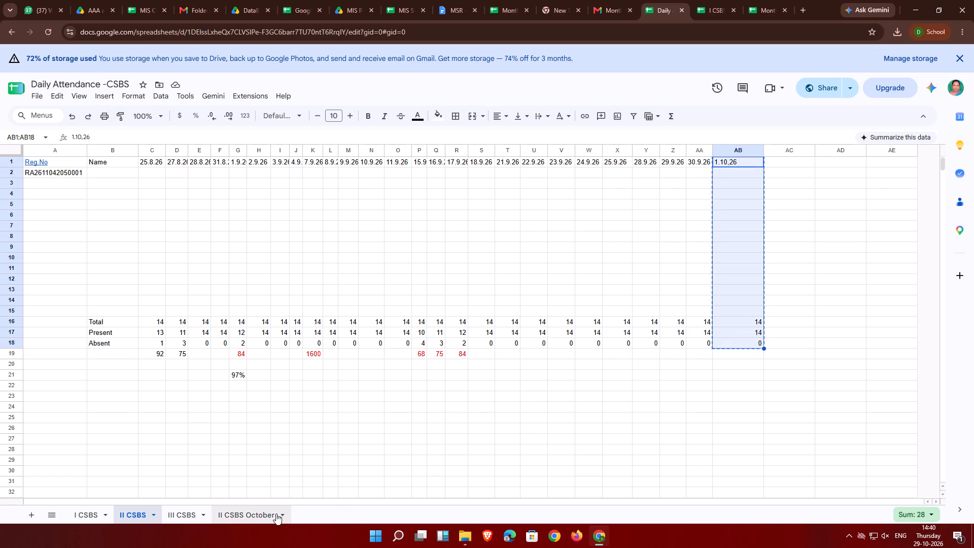
{"action": "left_click", "coordinate": [262, 513]}
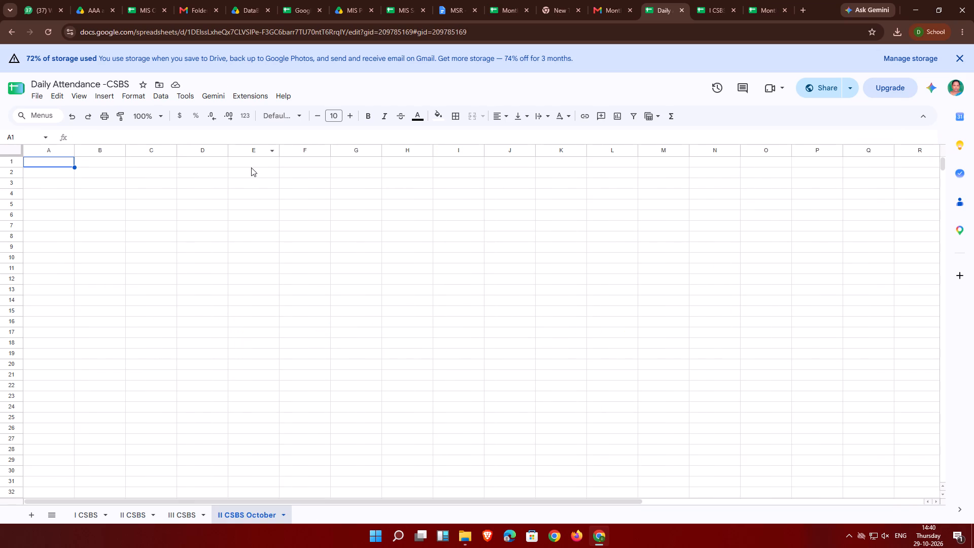
{"action": "left_click", "coordinate": [252, 162]}
{"action": "key", "text": "ctrl+v"}
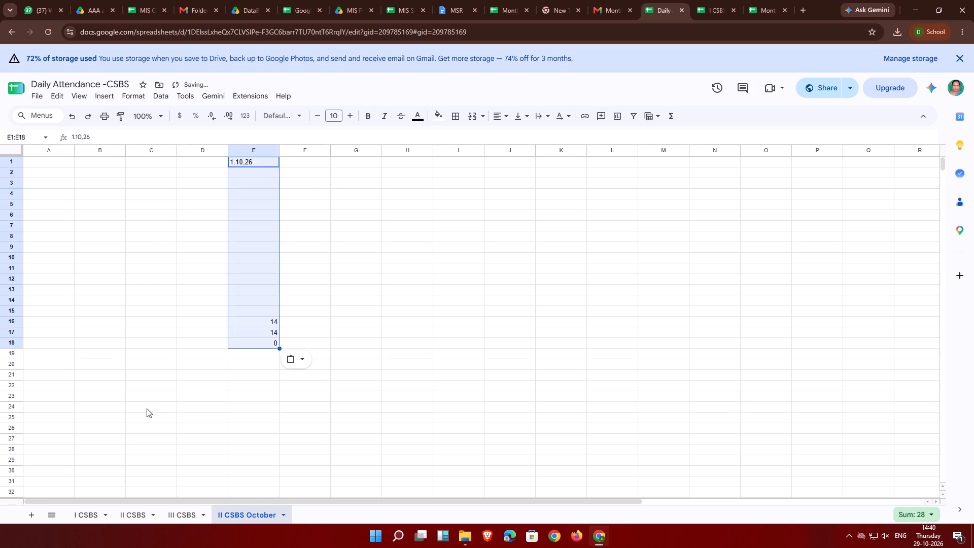
Copy the Reg.No and Name columns with the Total, Present and Absent labels (A1:B18) from II CSBS to cell A1 of II CSBS October.
{"action": "left_click", "coordinate": [134, 515]}
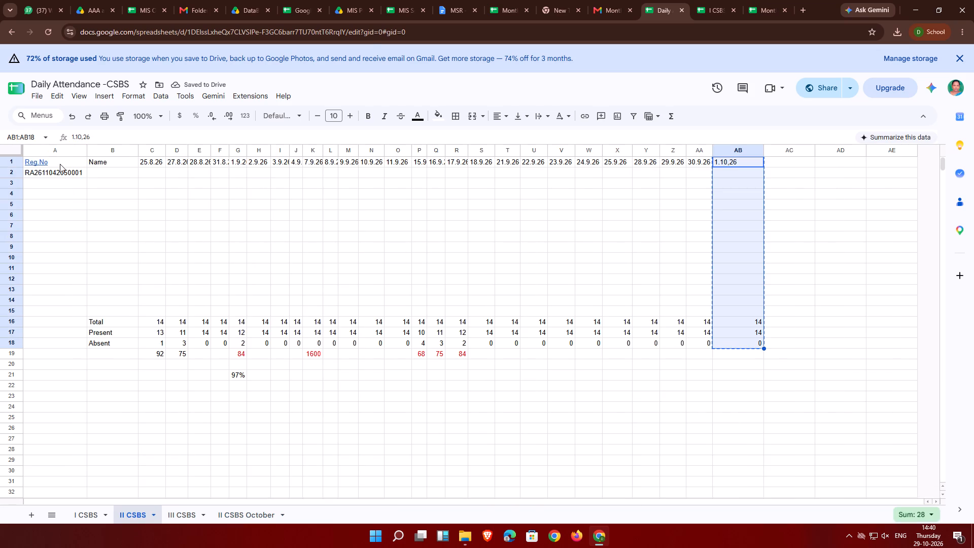
{"action": "left_click_drag", "start_coordinate": [60, 164], "coordinate": [120, 312]}
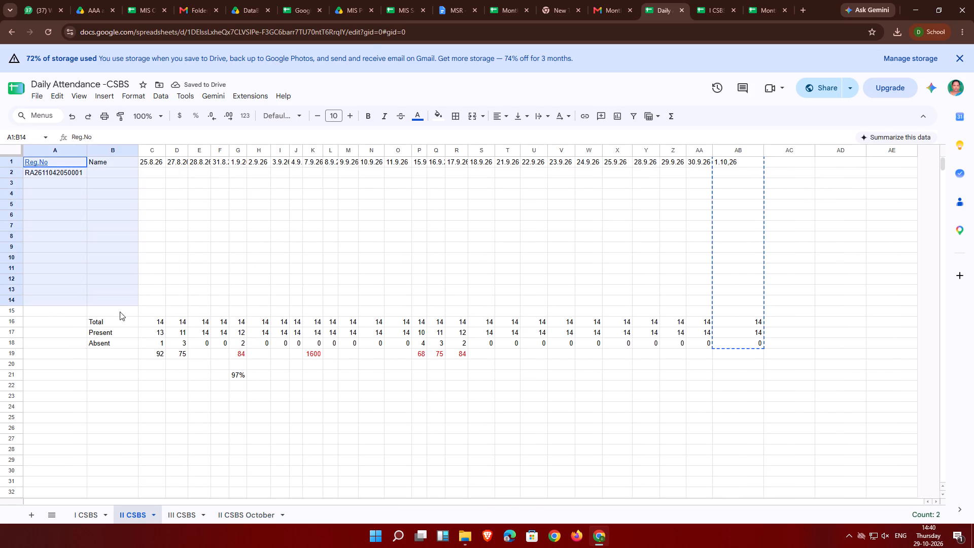
{"action": "left_click_drag", "start_coordinate": [120, 312], "coordinate": [116, 344]}
{"action": "key", "text": "ctrl+c"}
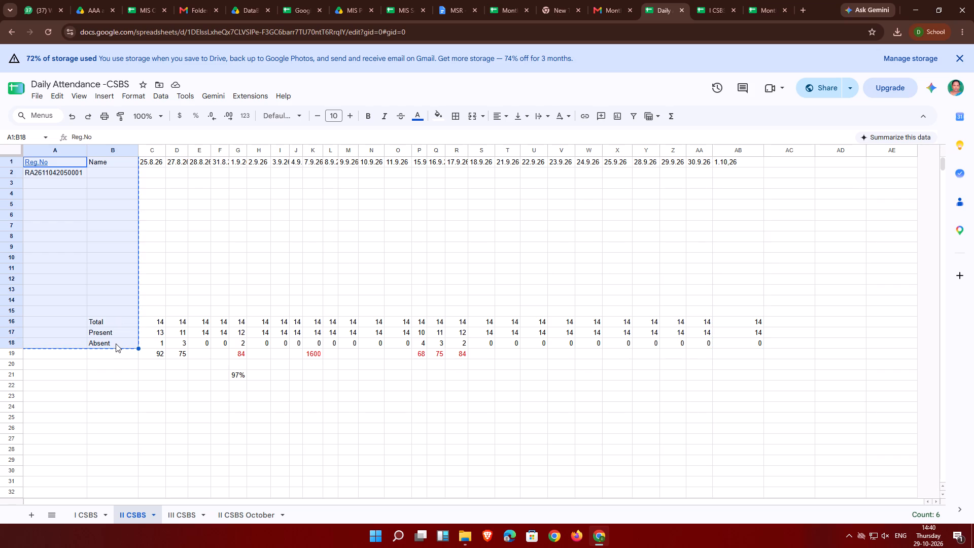
{"action": "left_click", "coordinate": [264, 515]}
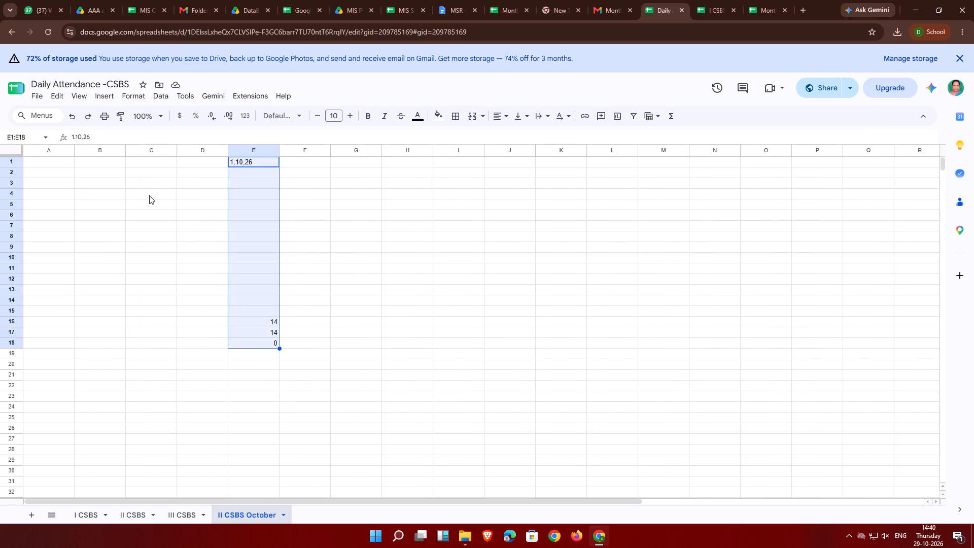
{"action": "left_click", "coordinate": [57, 162]}
{"action": "key", "text": "ctrl+v"}
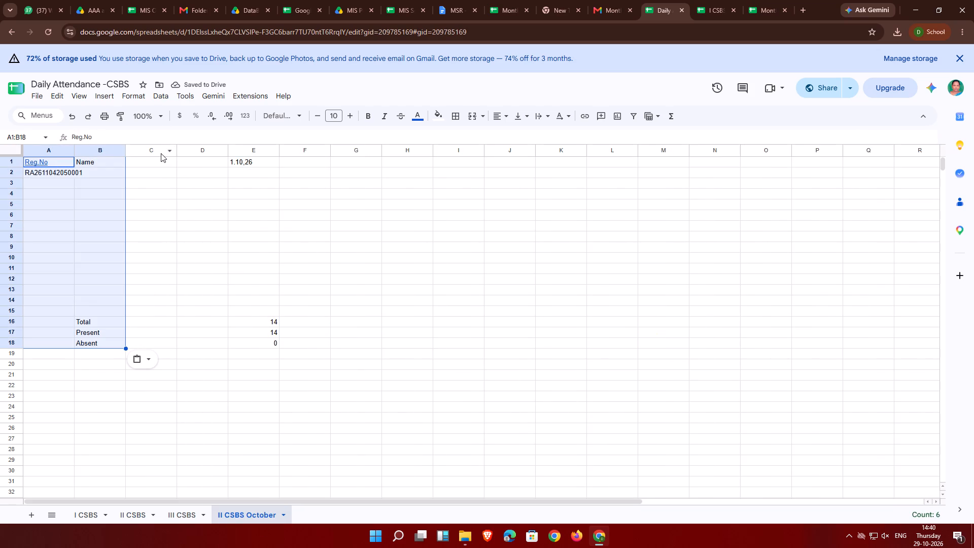
Delete the empty columns C and D between the Name column and the 1.10,26 column.
{"action": "left_click_drag", "start_coordinate": [154, 154], "coordinate": [191, 159]}
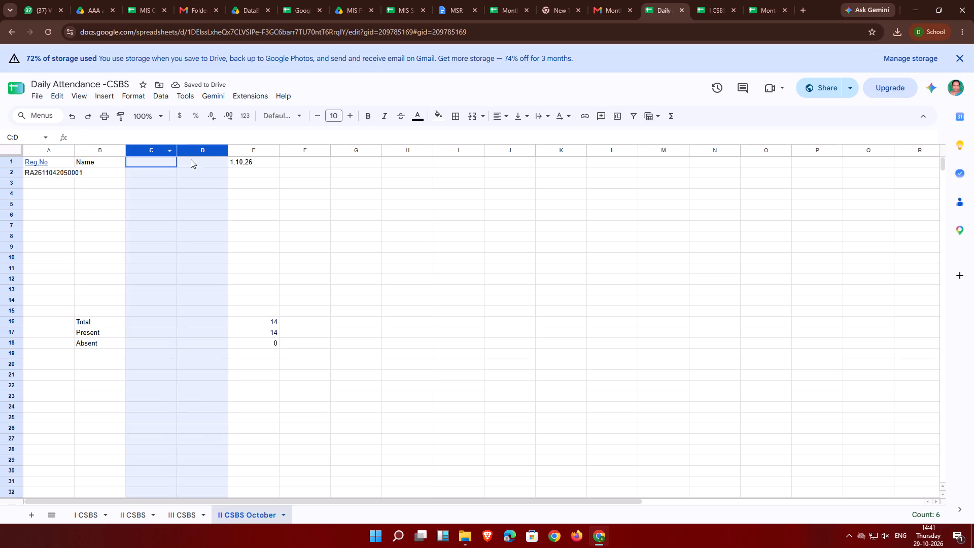
{"action": "left_click_drag", "start_coordinate": [191, 159], "coordinate": [203, 161]}
{"action": "right_click", "coordinate": [203, 161]}
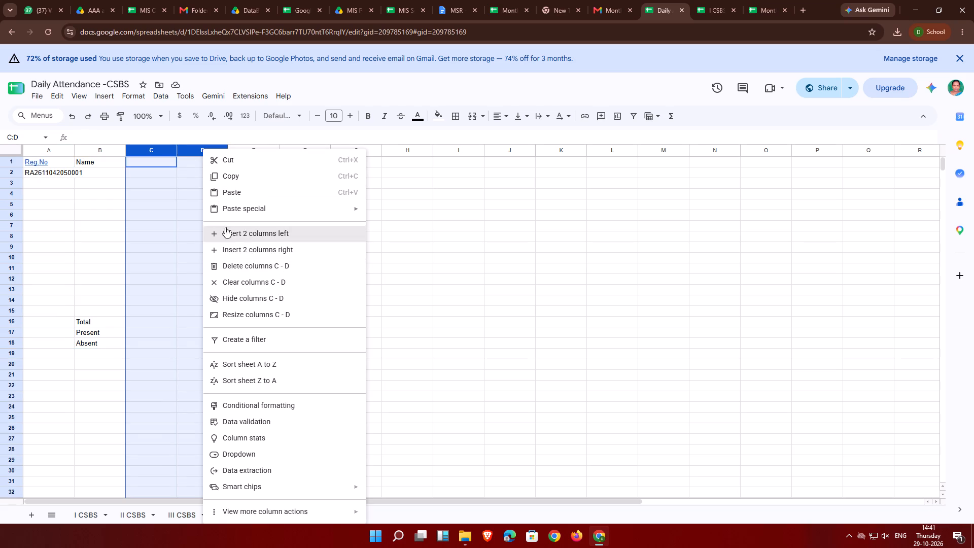
{"action": "left_click", "coordinate": [252, 266]}
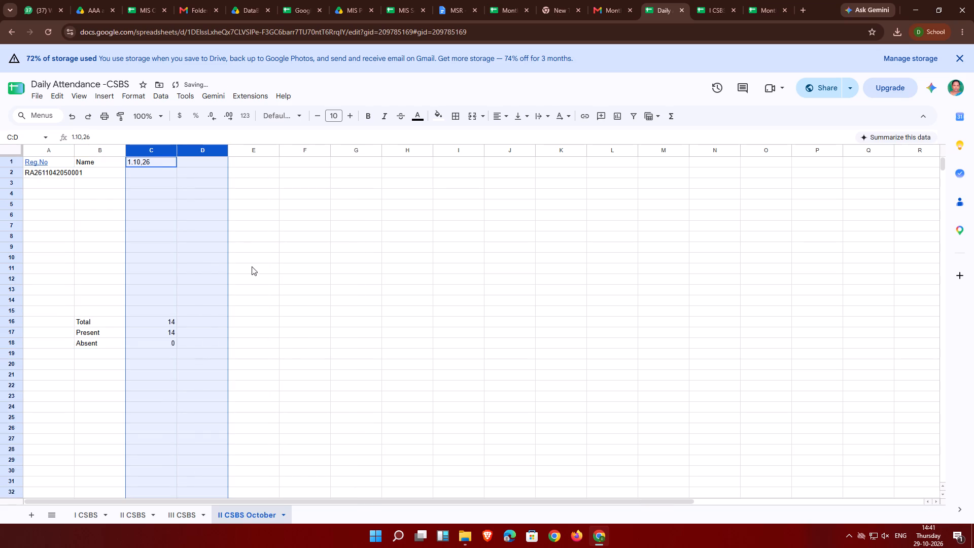
{"action": "left_click", "coordinate": [239, 246]}
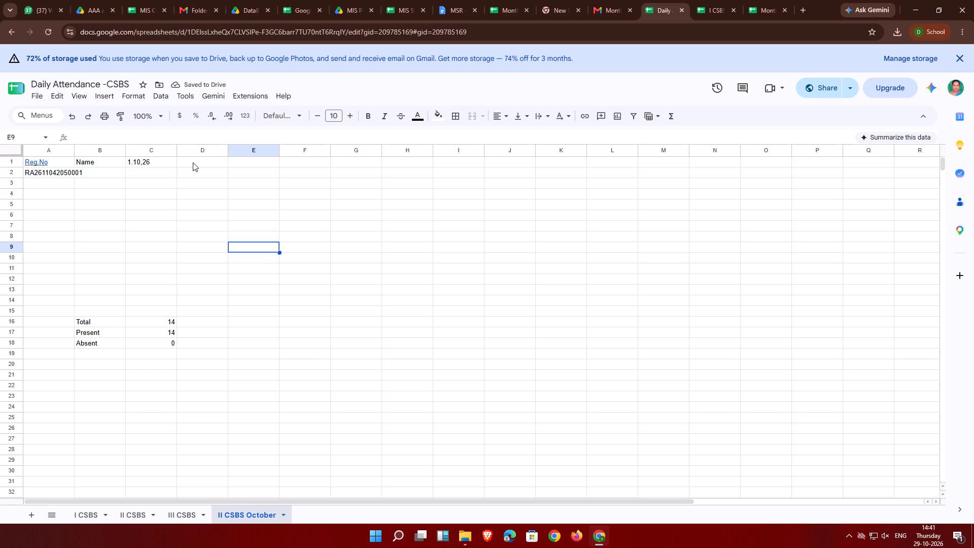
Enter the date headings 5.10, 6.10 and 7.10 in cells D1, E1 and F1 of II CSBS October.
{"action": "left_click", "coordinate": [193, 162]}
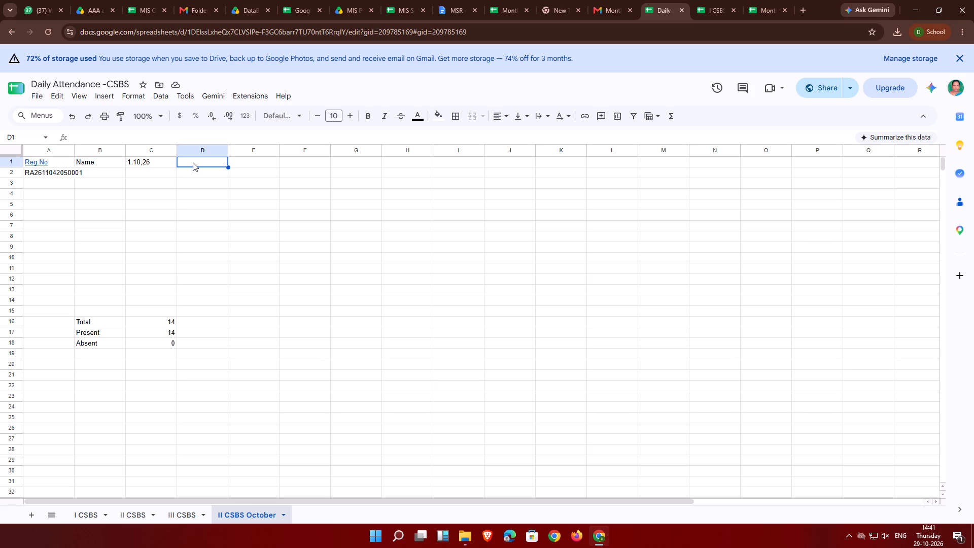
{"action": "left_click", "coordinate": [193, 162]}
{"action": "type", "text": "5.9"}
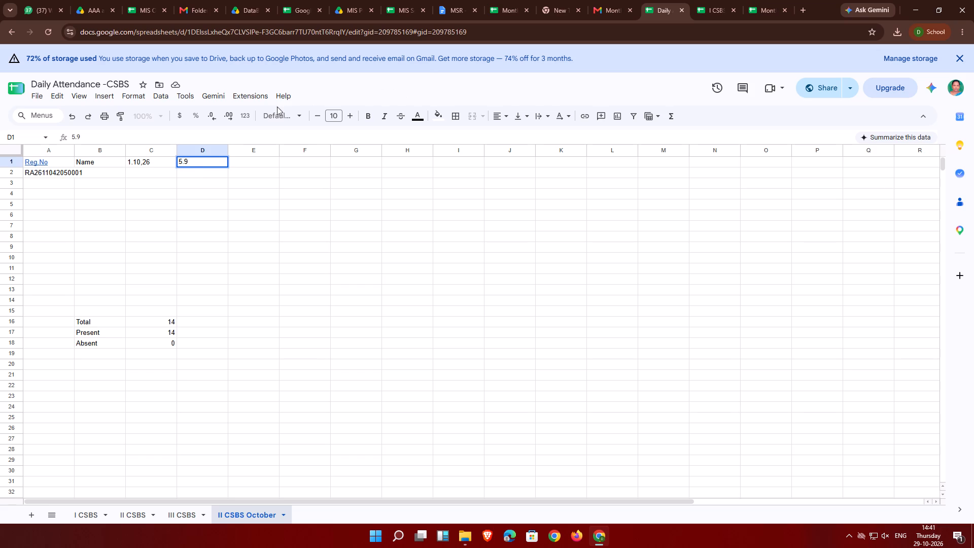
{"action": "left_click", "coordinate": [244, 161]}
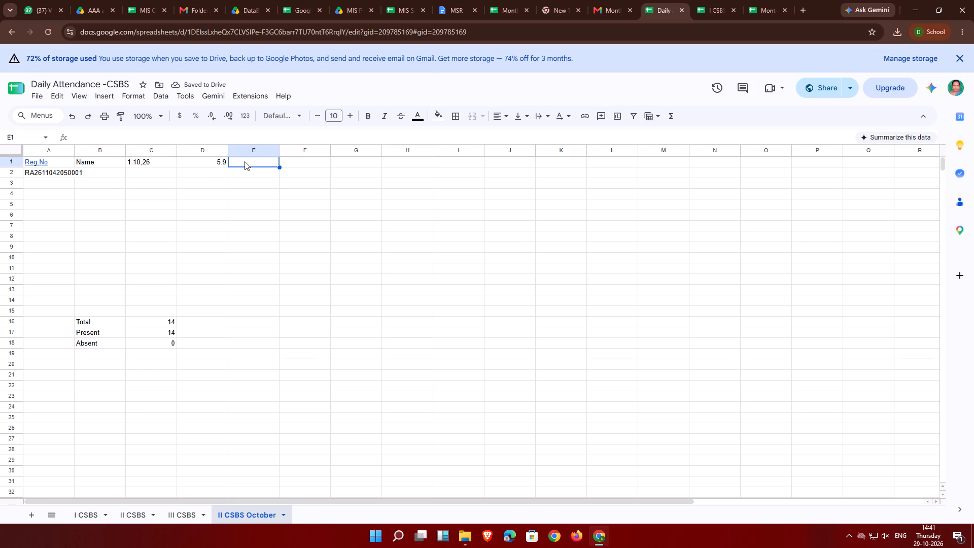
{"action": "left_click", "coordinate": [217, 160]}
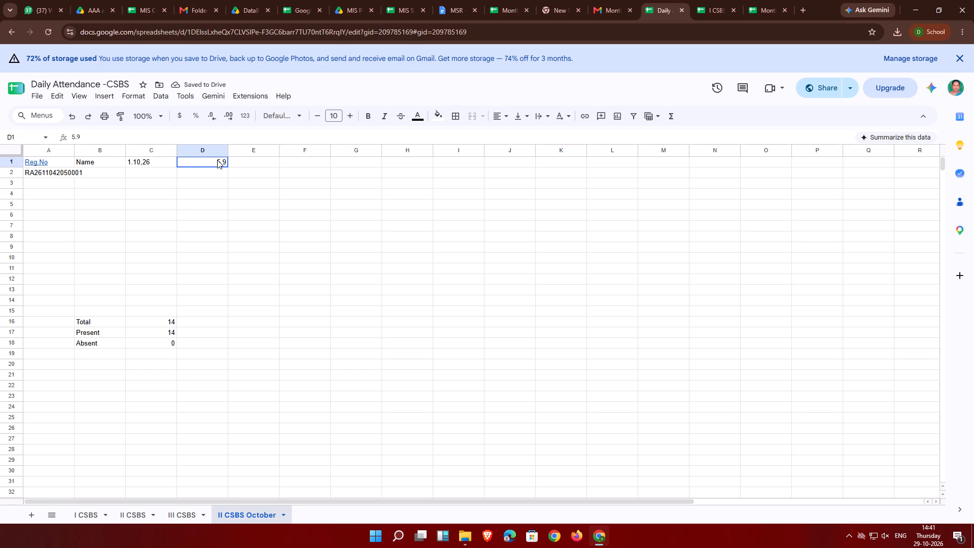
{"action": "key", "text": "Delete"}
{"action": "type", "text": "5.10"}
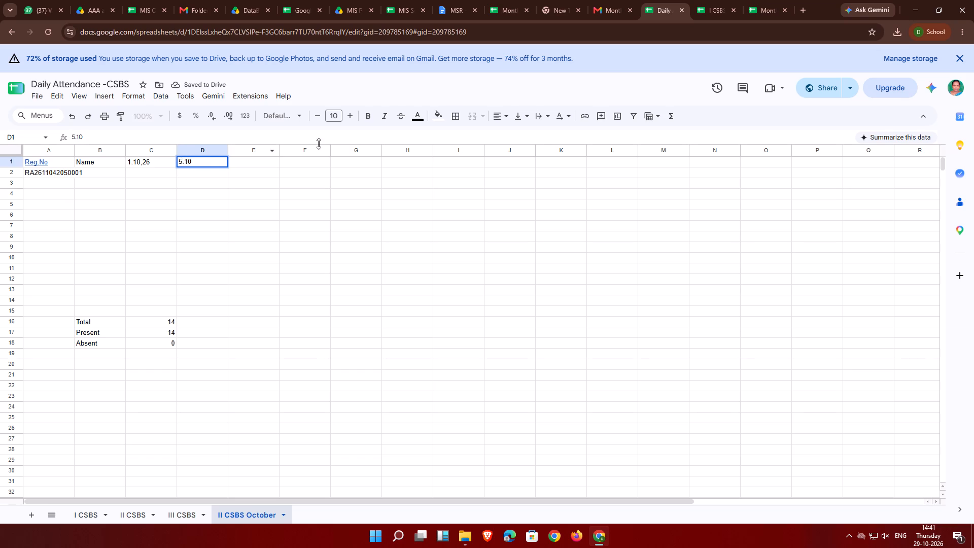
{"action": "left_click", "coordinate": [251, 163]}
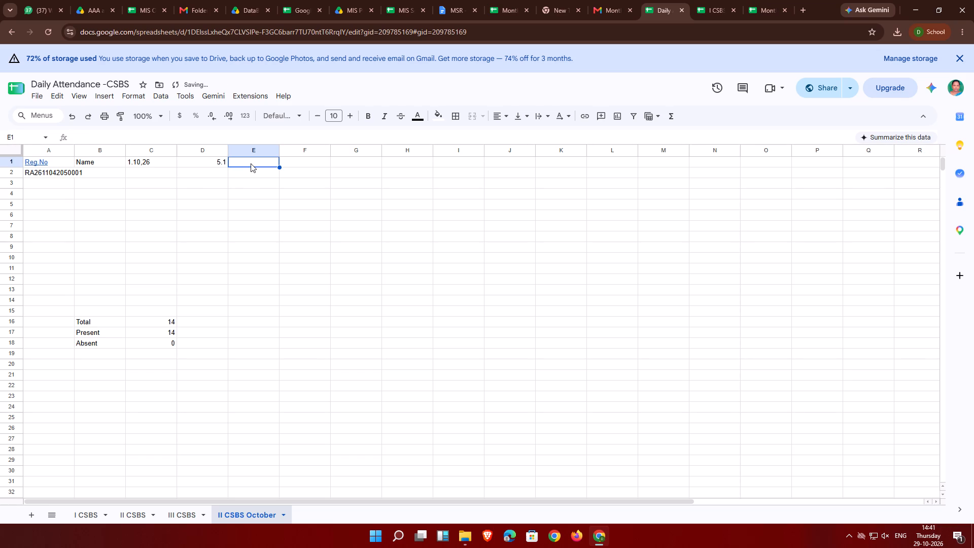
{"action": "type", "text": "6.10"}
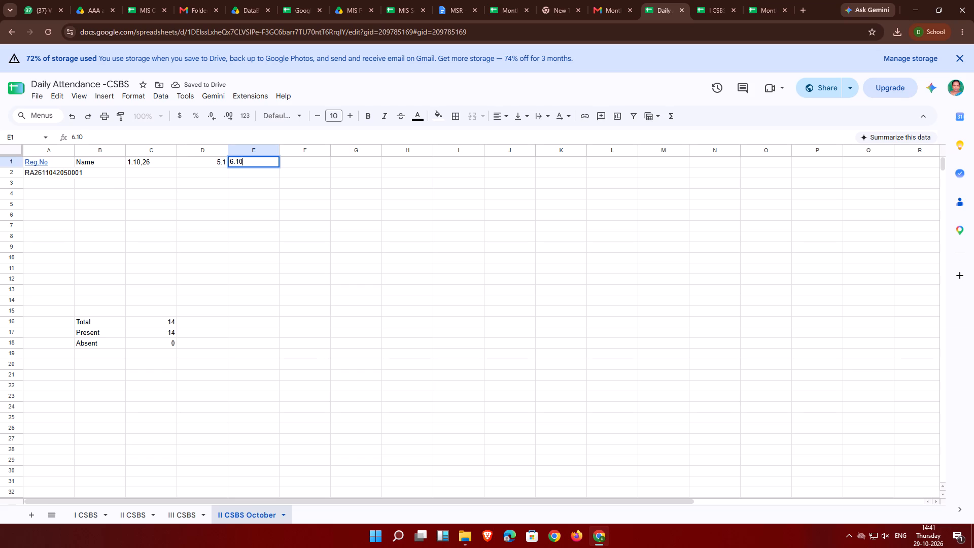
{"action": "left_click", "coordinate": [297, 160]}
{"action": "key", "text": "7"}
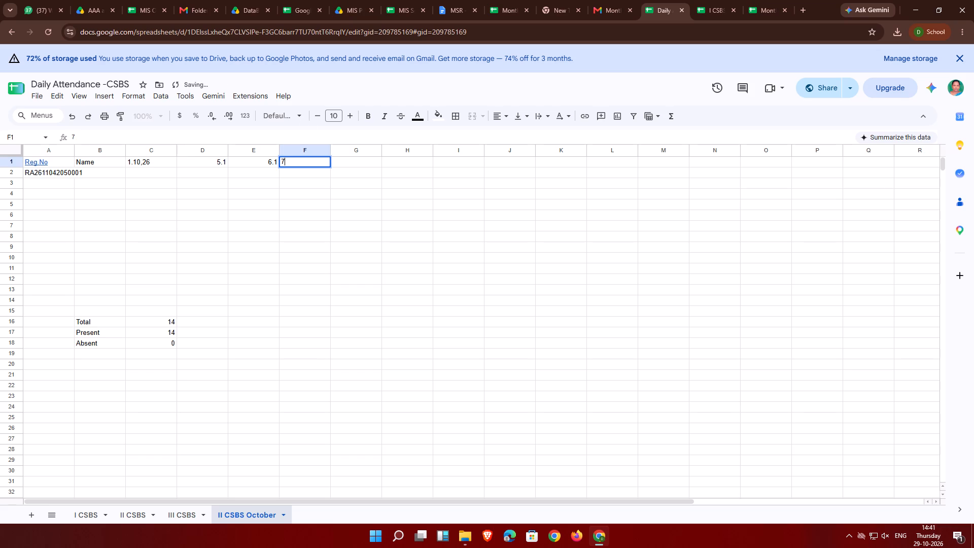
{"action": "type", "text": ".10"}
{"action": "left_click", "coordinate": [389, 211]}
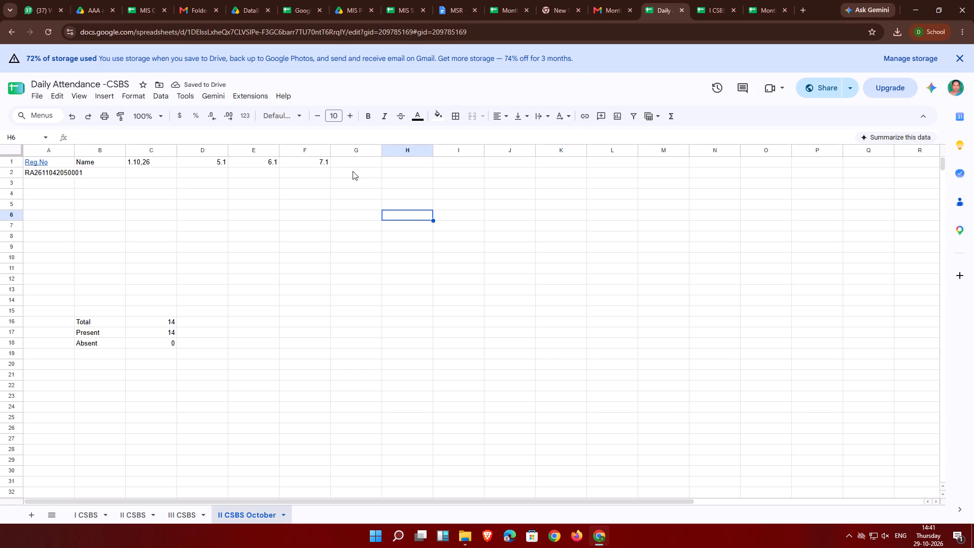
Widen column D, which holds the first new date heading, to a little over twice its width.
{"action": "left_click", "coordinate": [221, 161]}
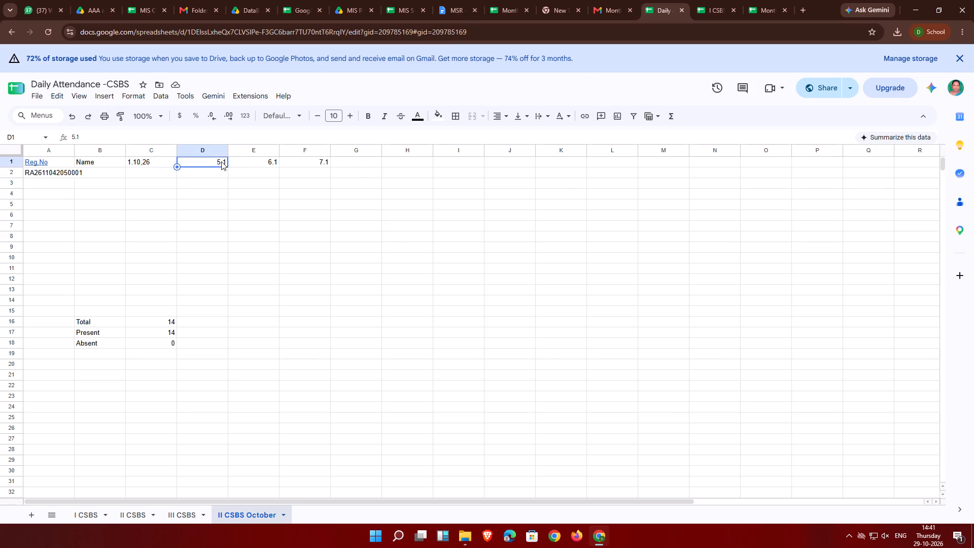
{"action": "left_click", "coordinate": [229, 146]}
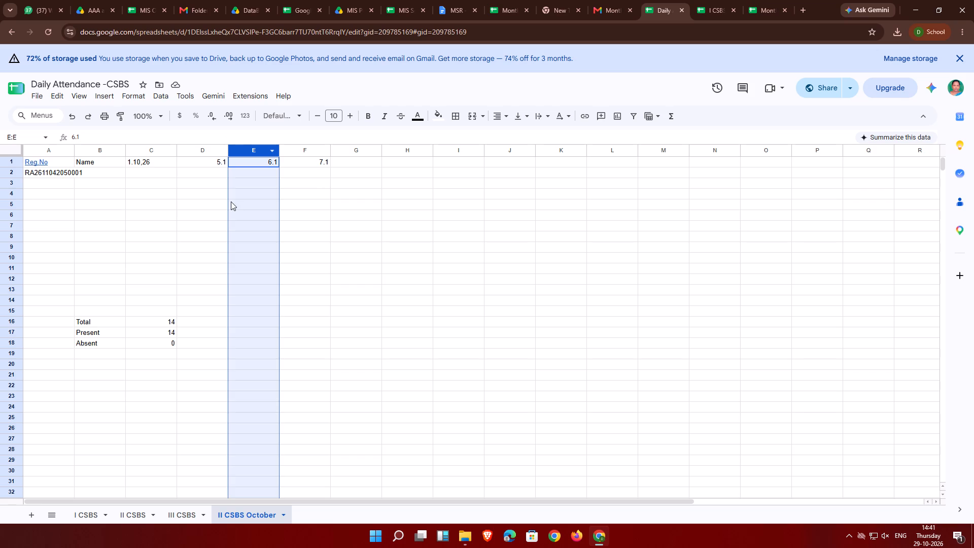
{"action": "left_click", "coordinate": [218, 163]}
{"action": "left_click_drag", "start_coordinate": [228, 147], "coordinate": [297, 139]}
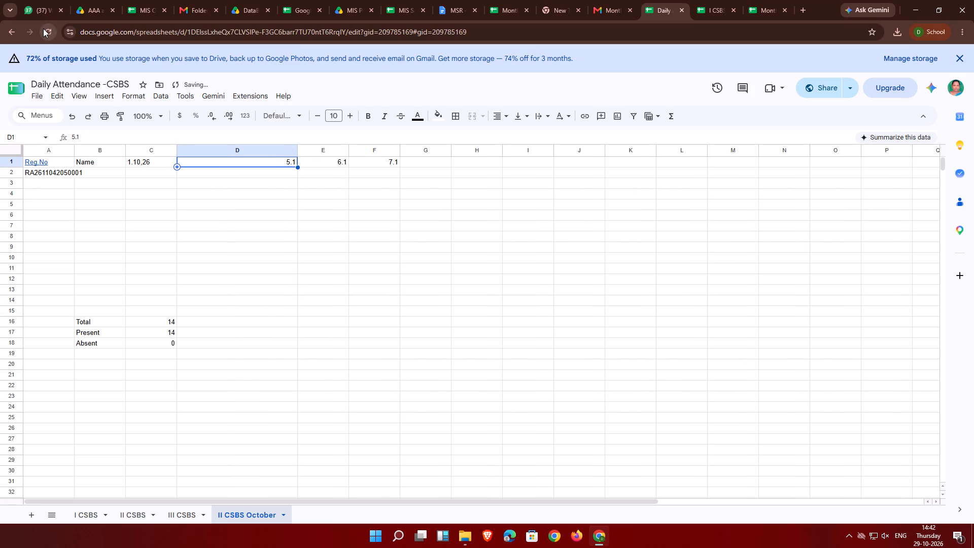
{"action": "left_click", "coordinate": [232, 256]}
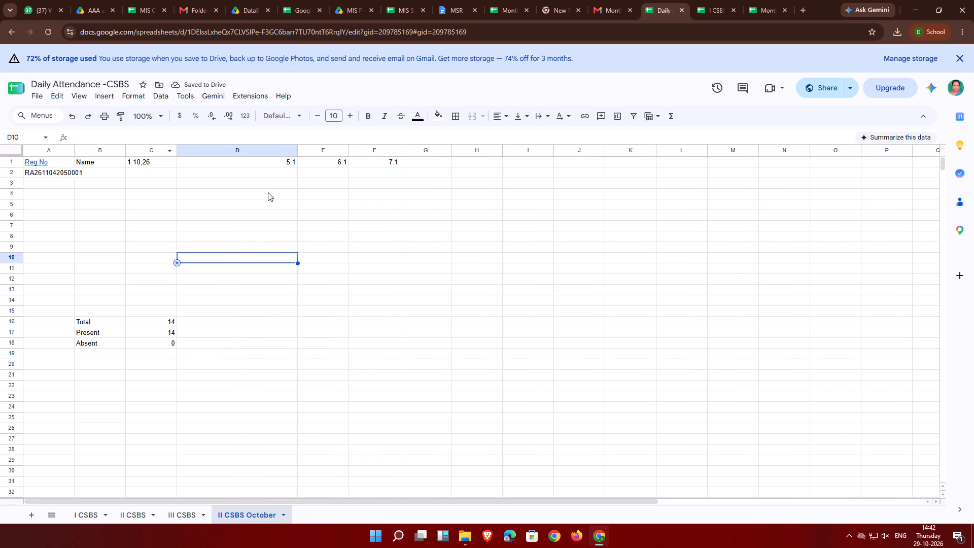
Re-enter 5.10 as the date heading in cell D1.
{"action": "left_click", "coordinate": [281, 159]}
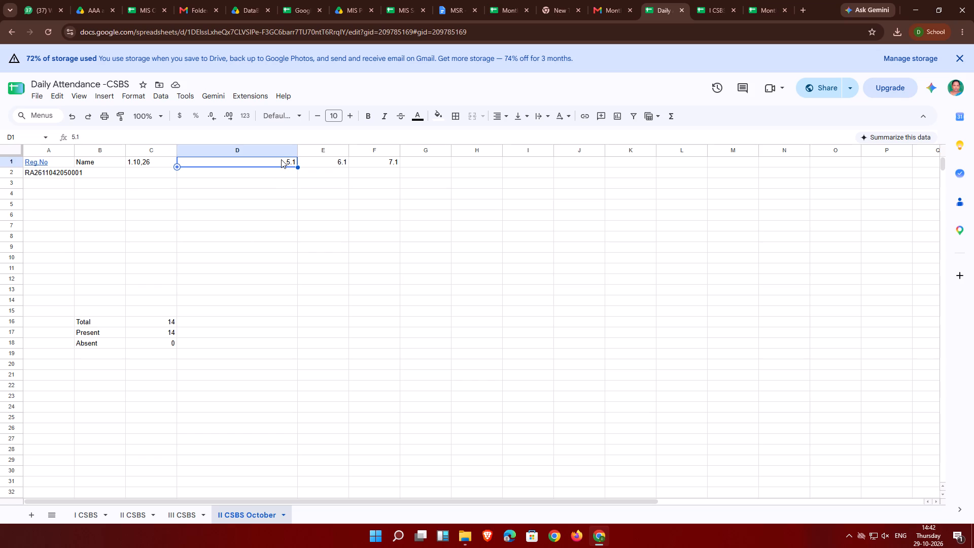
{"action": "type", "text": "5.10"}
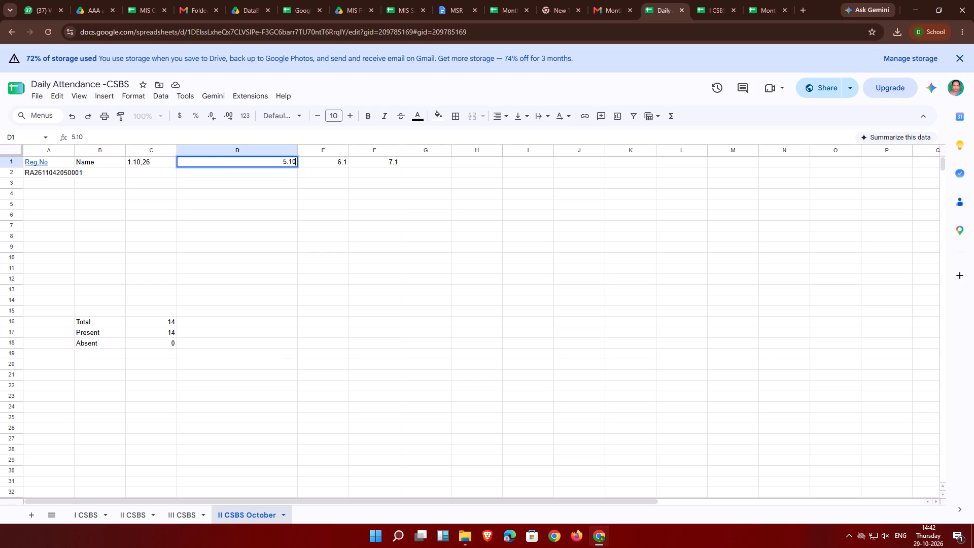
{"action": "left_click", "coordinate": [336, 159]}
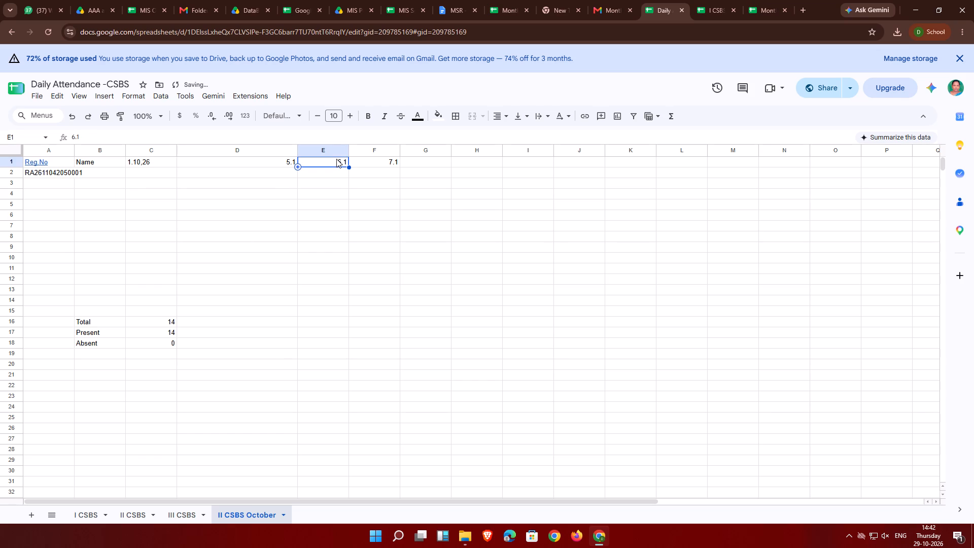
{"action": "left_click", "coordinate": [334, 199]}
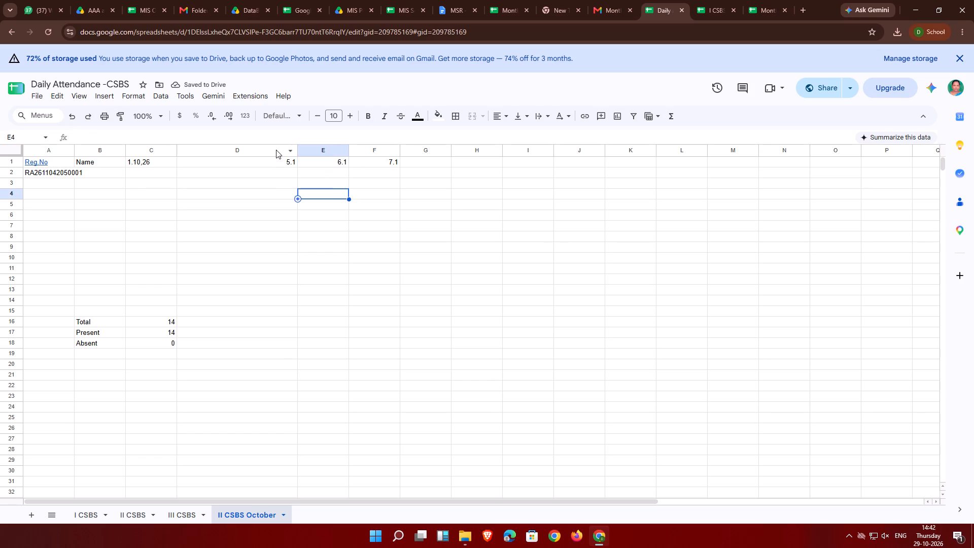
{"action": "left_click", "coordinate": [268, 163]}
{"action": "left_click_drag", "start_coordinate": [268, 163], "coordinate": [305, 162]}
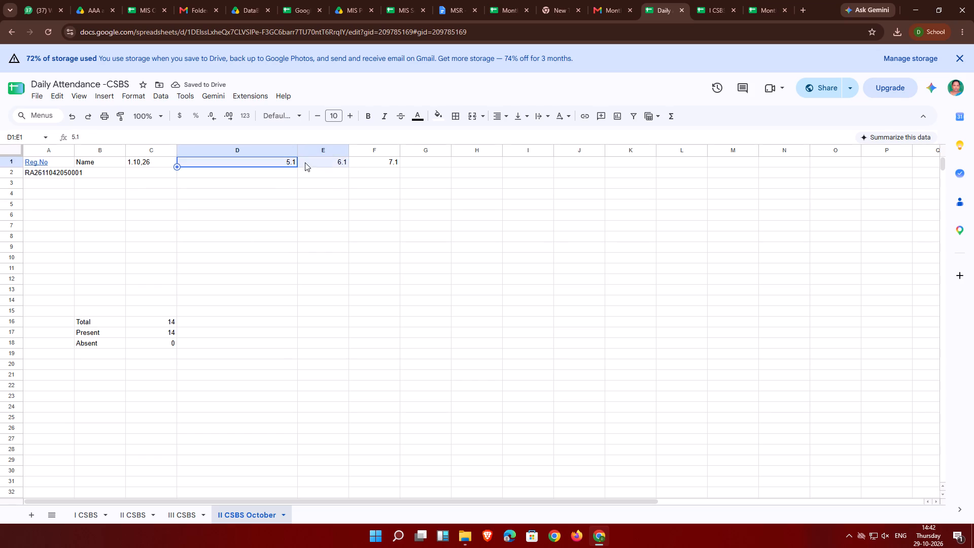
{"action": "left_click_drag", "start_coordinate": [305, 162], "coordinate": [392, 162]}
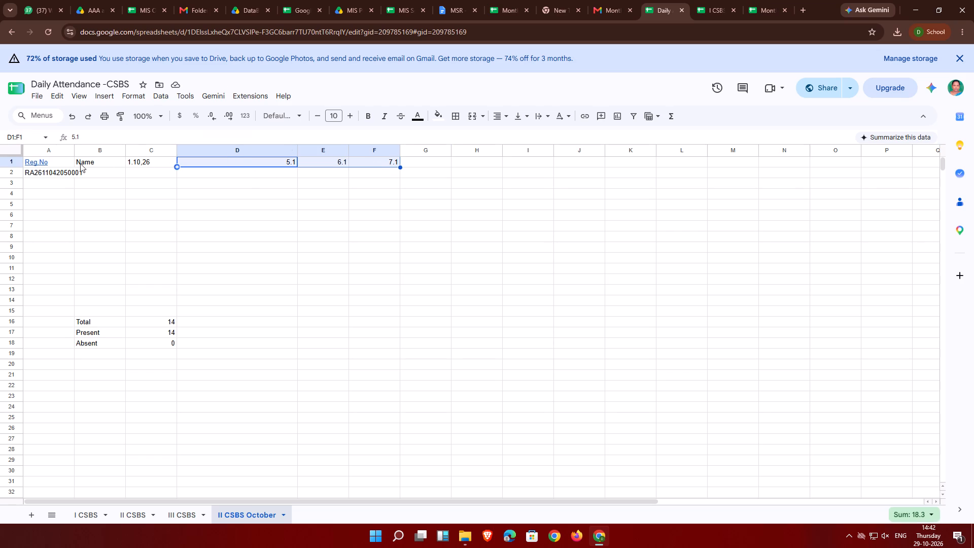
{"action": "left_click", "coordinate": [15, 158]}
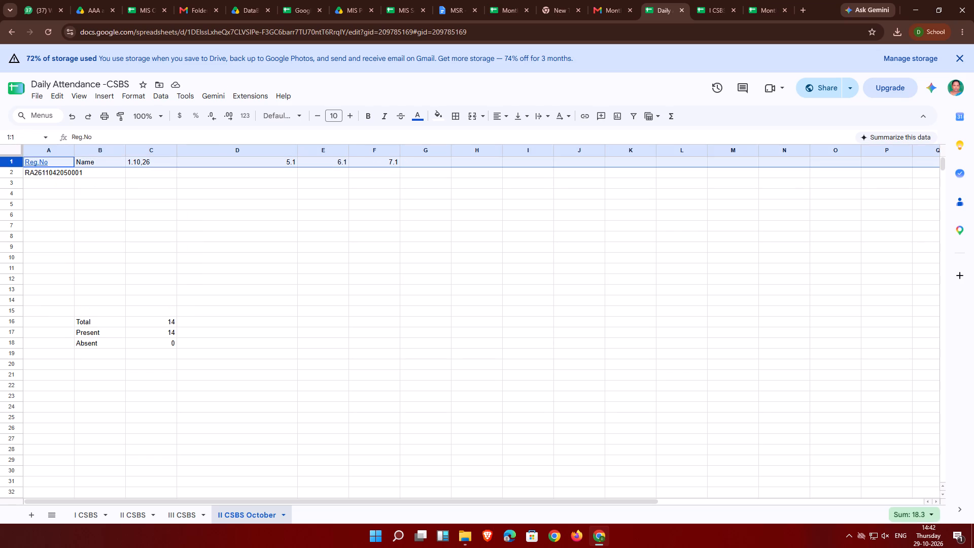
Replace the date heading in cell D1 with 5.10.26.
{"action": "left_click", "coordinate": [289, 165]}
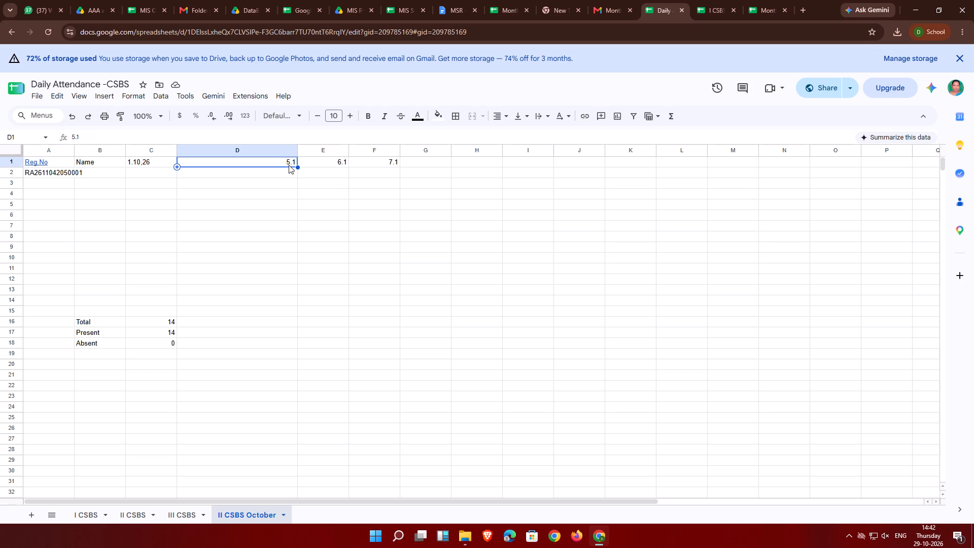
{"action": "type", "text": "5.10.26"}
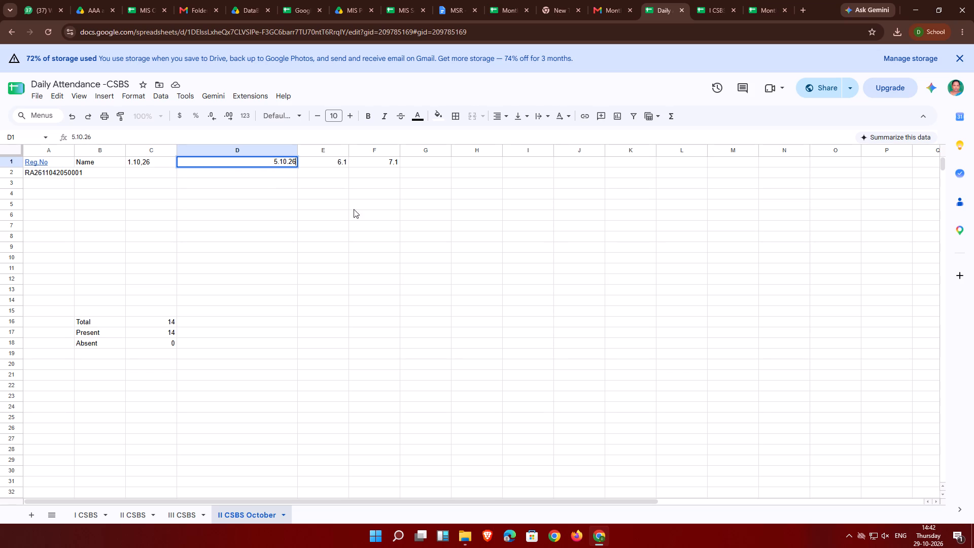
{"action": "left_click", "coordinate": [357, 227]}
Copy the 5.10.26 heading from D1 into cells E1 and F1, replacing the headings there.
{"action": "left_click", "coordinate": [259, 161]}
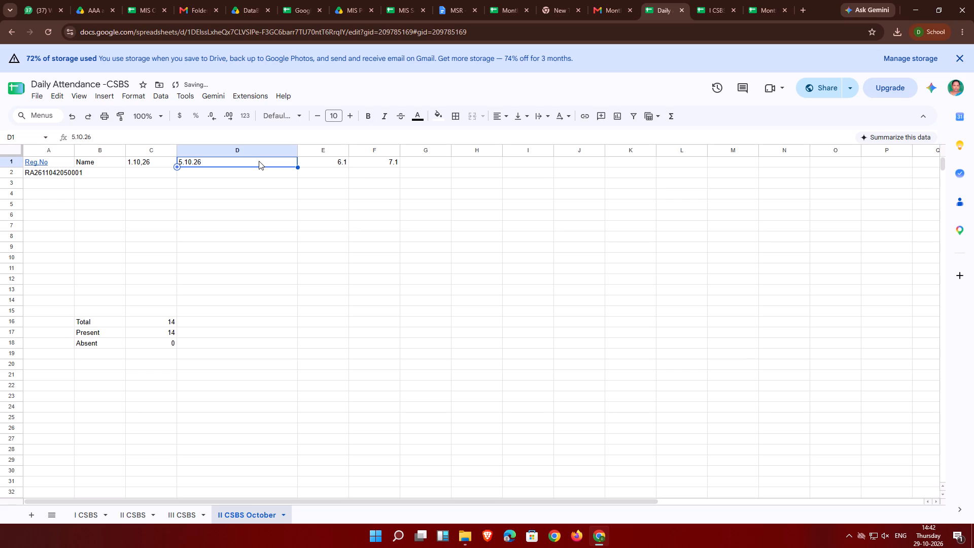
{"action": "key", "text": "ctrl+c"}
{"action": "left_click", "coordinate": [315, 163]}
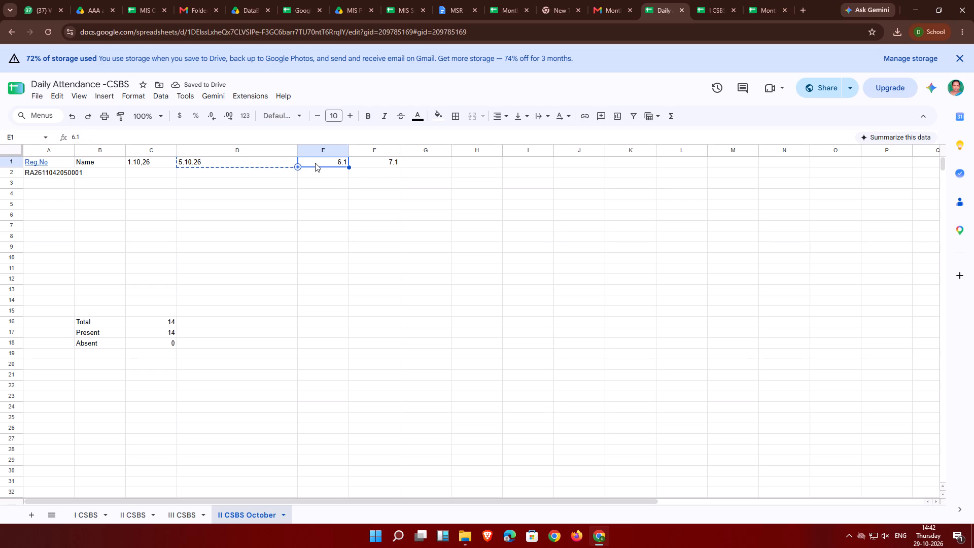
{"action": "key", "text": "ctrl+v"}
{"action": "left_click", "coordinate": [388, 162]}
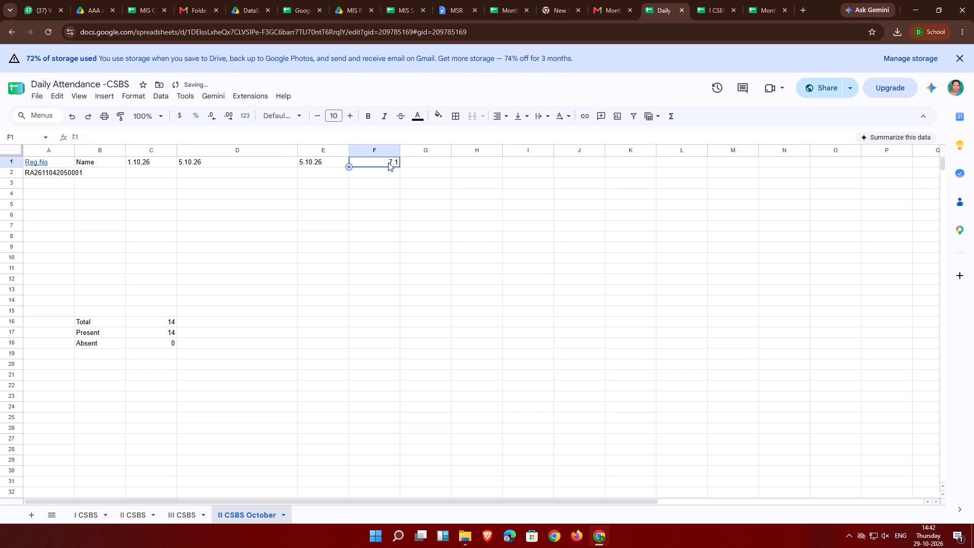
{"action": "key", "text": "ctrl+v"}
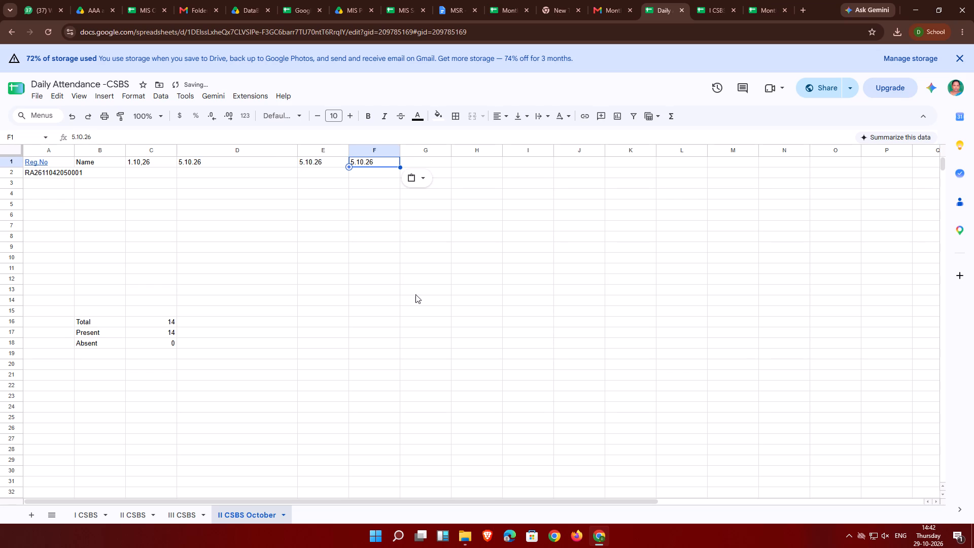
{"action": "left_click", "coordinate": [415, 294]}
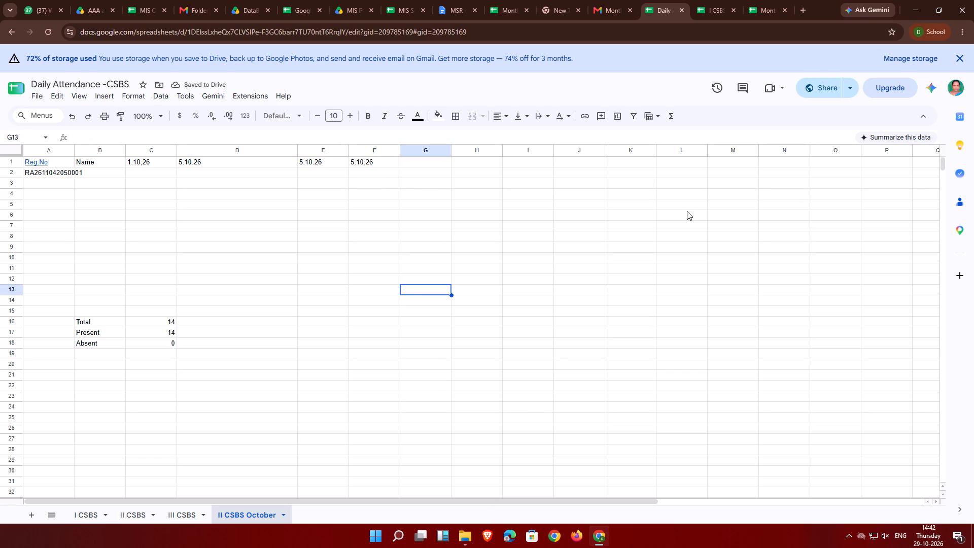
Search Google for "October 26 calendar" in a new browser tab.
{"action": "left_click", "coordinate": [802, 9]}
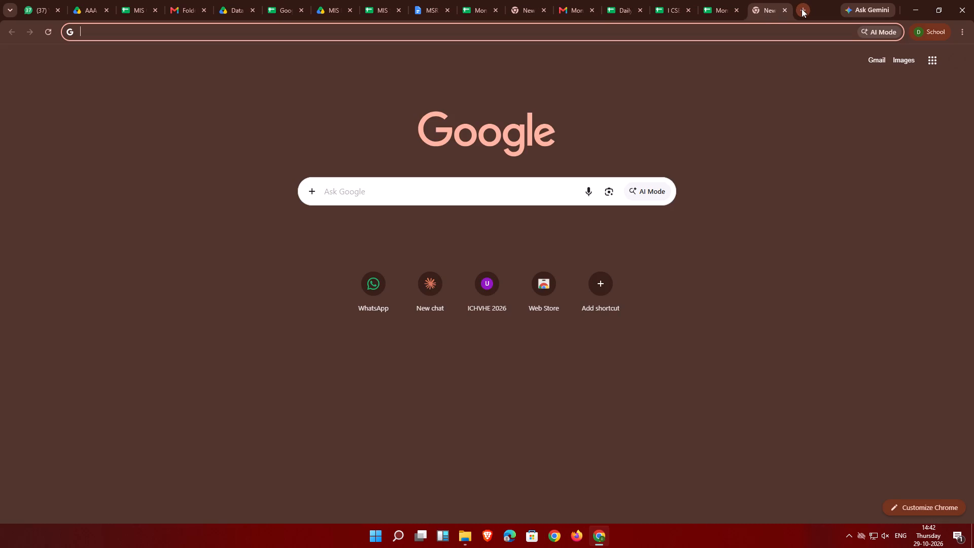
{"action": "key", "text": "space"}
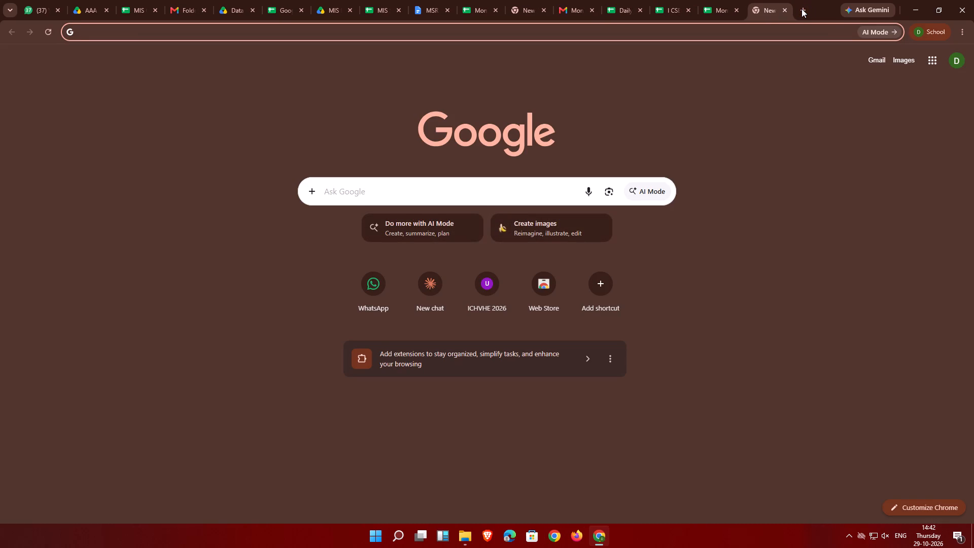
{"action": "type", "text": "C"}
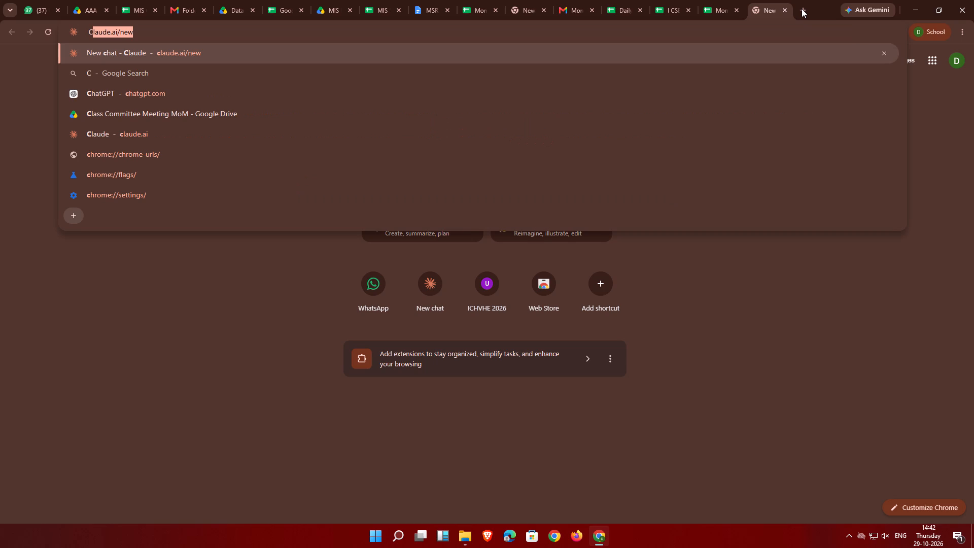
{"action": "key", "text": "0"}
{"action": "key", "text": "BackSpace"}
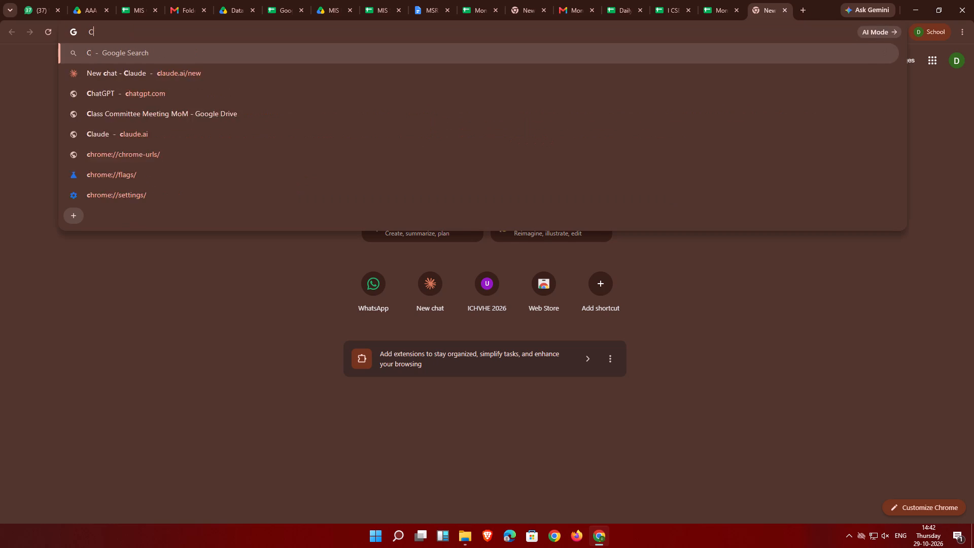
{"action": "key", "text": "BackSpace"}
{"action": "type", "text": "October 26 calendar"}
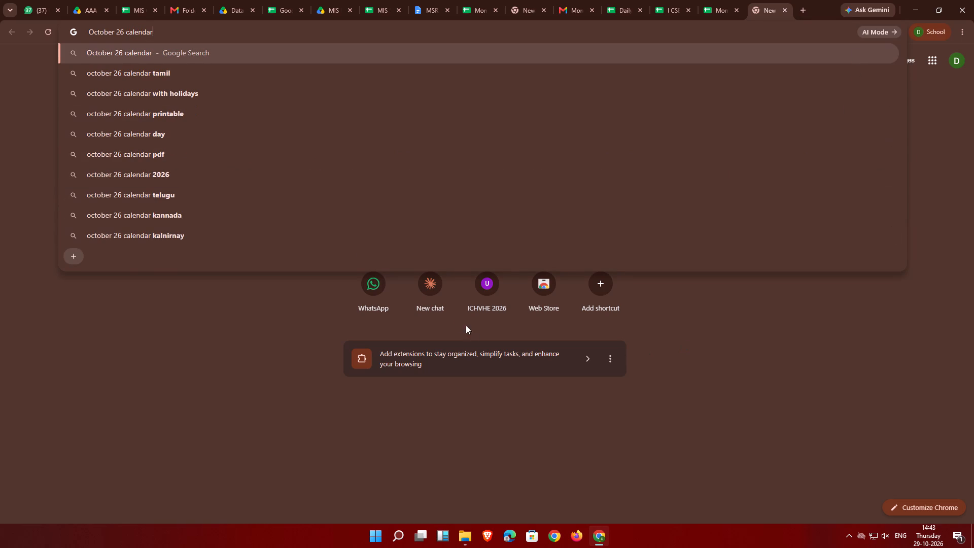
{"action": "key", "text": "Return"}
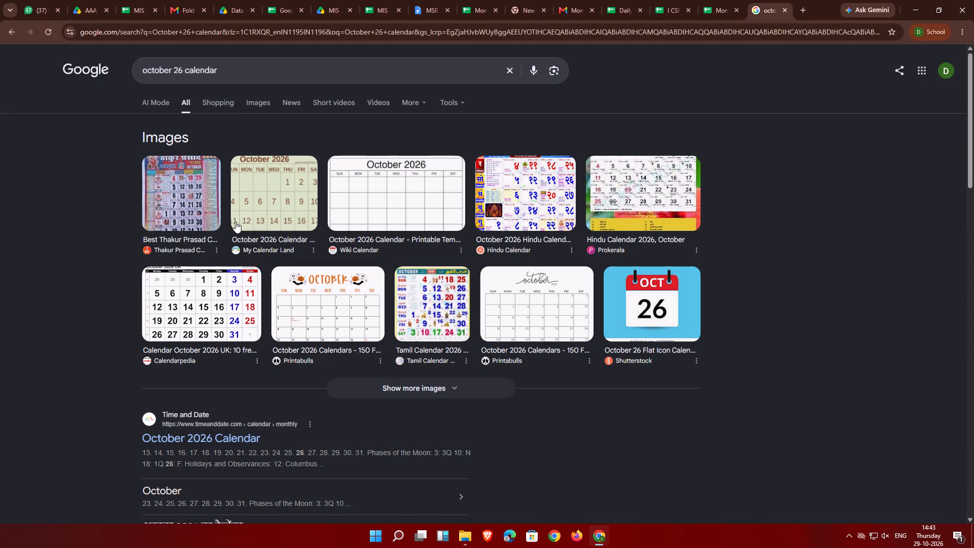
Open the My Calendar Land image of the October 2026 calendar from the search results.
{"action": "double_click", "coordinate": [270, 193]}
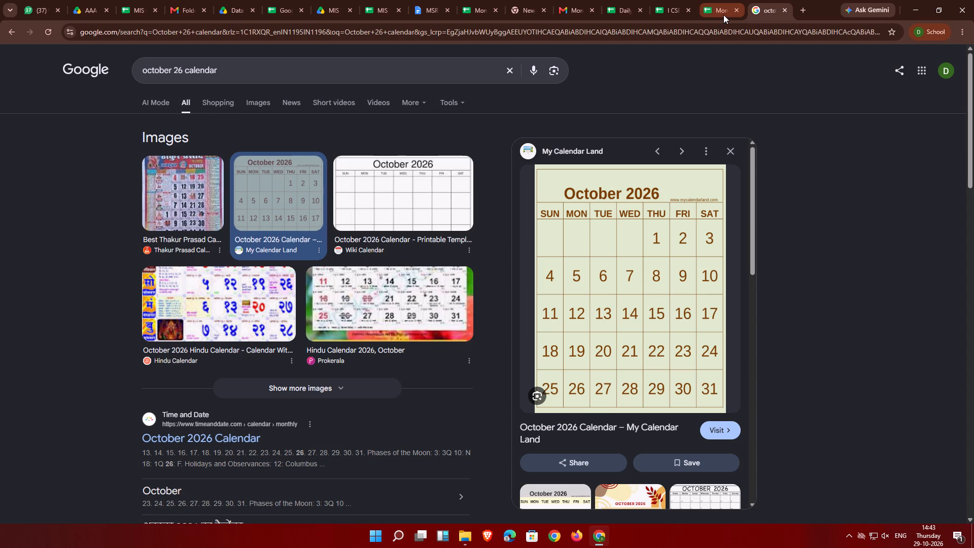
Return to the Daily Attendance -CSBS spreadsheet and change the date heading in cell E1 to 6.10.26.
{"action": "left_click", "coordinate": [619, 10]}
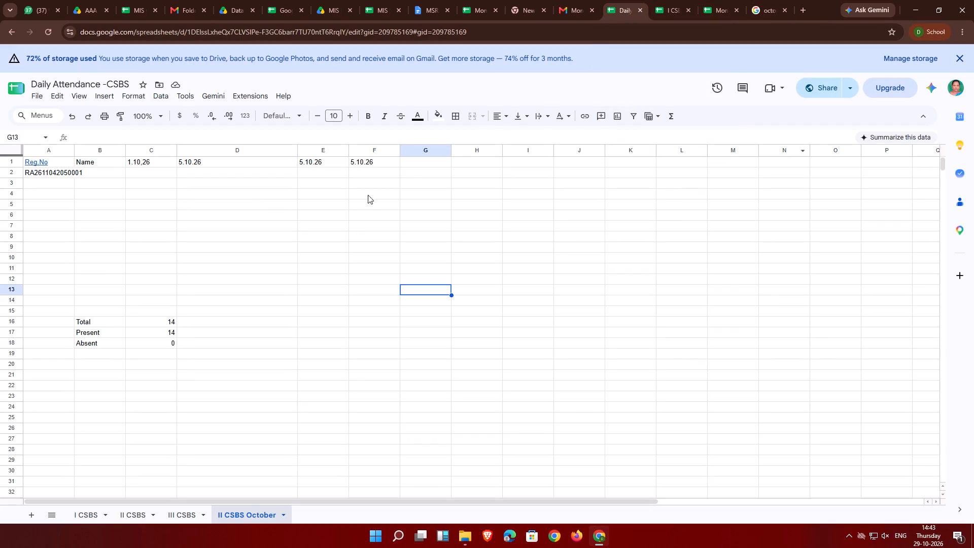
{"action": "left_click", "coordinate": [302, 160]}
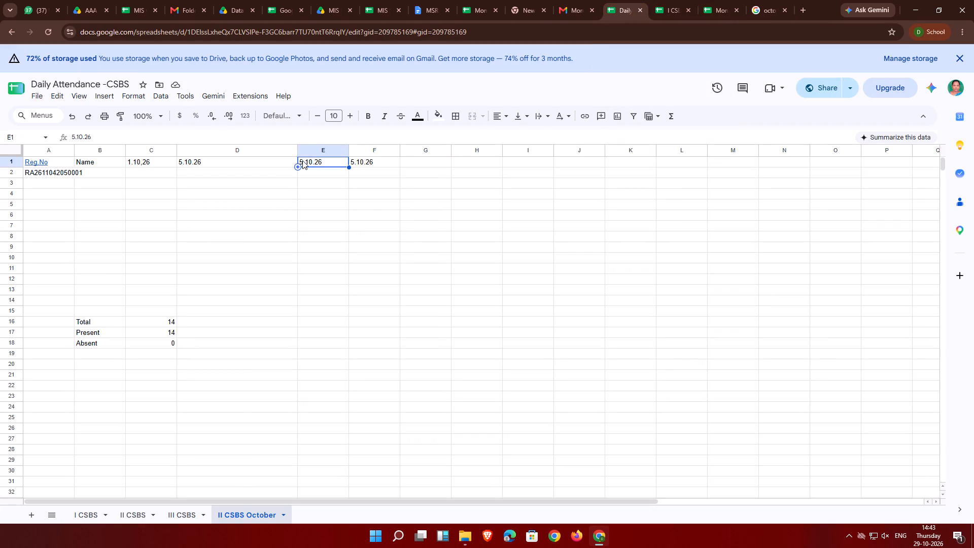
{"action": "double_click", "coordinate": [302, 160]}
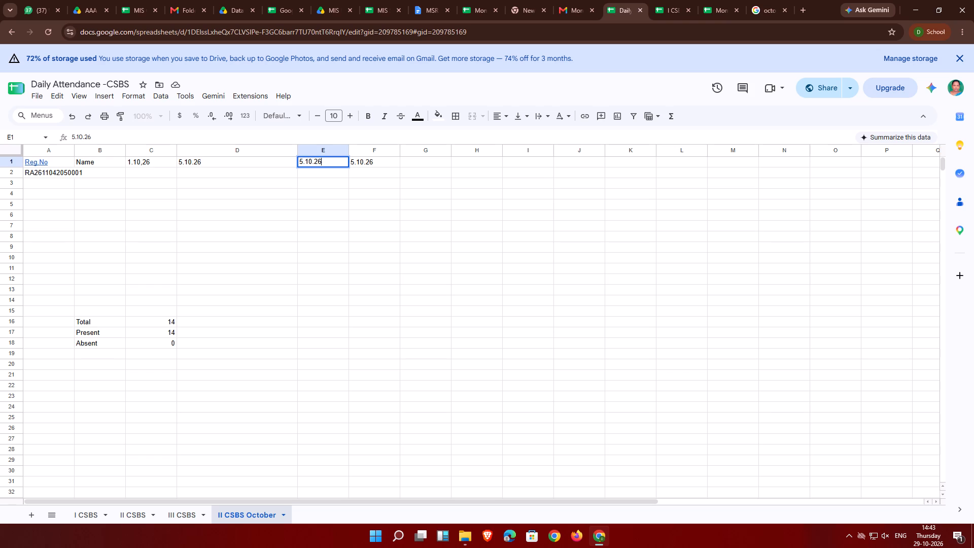
{"action": "left_click", "coordinate": [302, 160]}
{"action": "key", "text": "BackSpace"}
{"action": "key", "text": "6"}
Change the date heading in cell F1 to 7.10.26.
{"action": "triple_click", "coordinate": [351, 160]}
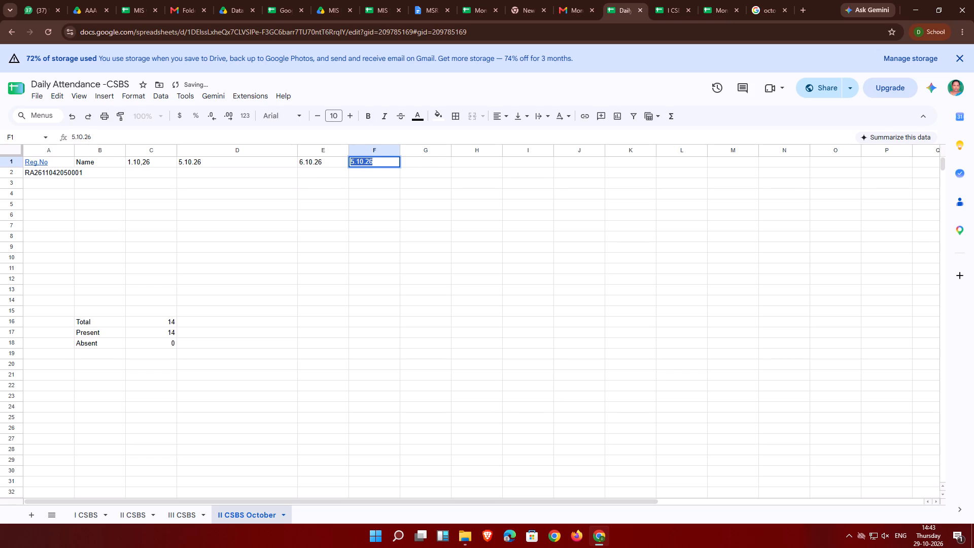
{"action": "left_click", "coordinate": [354, 160]}
{"action": "key", "text": "BackSpace"}
{"action": "key", "text": "7"}
{"action": "left_click", "coordinate": [425, 194]}
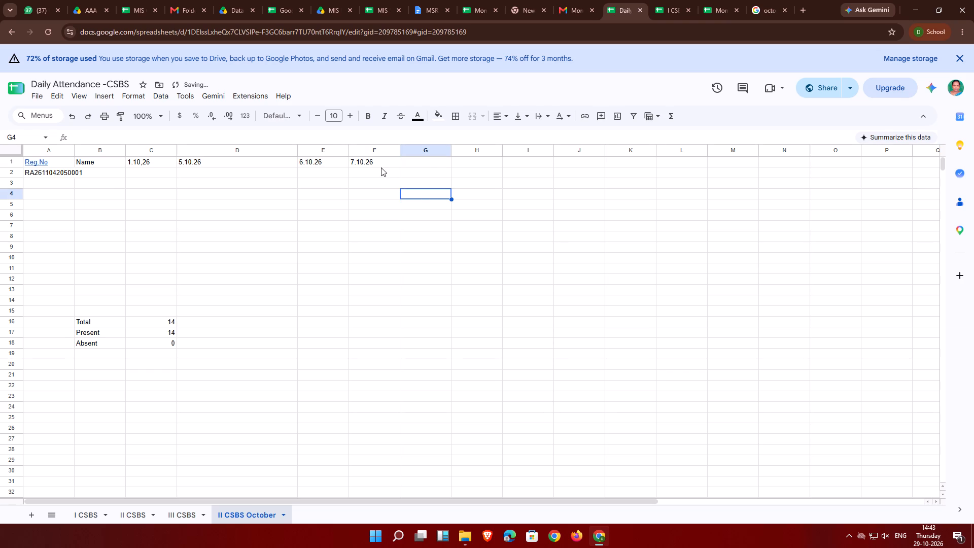
Copy the date heading from F1 into cell G1 and edit the copy to 8.10.26.
{"action": "left_click", "coordinate": [374, 161]}
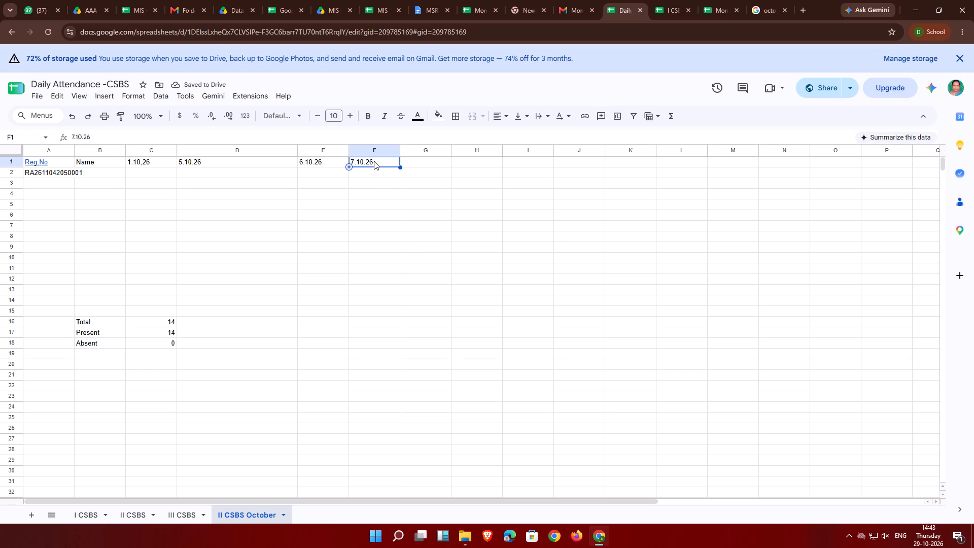
{"action": "key", "text": "ctrl+c"}
{"action": "left_click", "coordinate": [429, 163]}
{"action": "key", "text": "ctrl+v"}
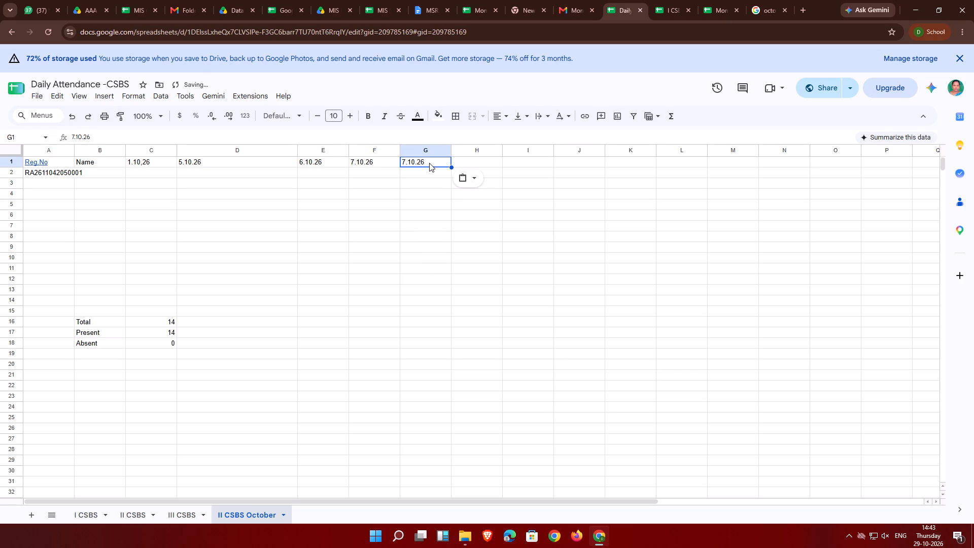
{"action": "double_click", "coordinate": [405, 161]}
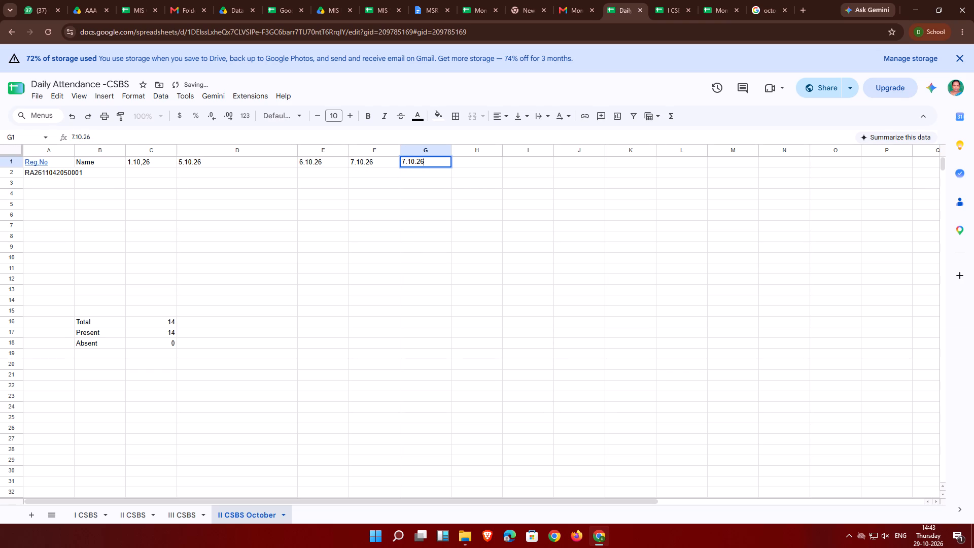
{"action": "left_click", "coordinate": [405, 161]}
{"action": "key", "text": "BackSpace"}
{"action": "key", "text": "8"}
Paste the copied date heading into cell H1 and edit it to 9.10.26.
{"action": "left_click", "coordinate": [476, 162]}
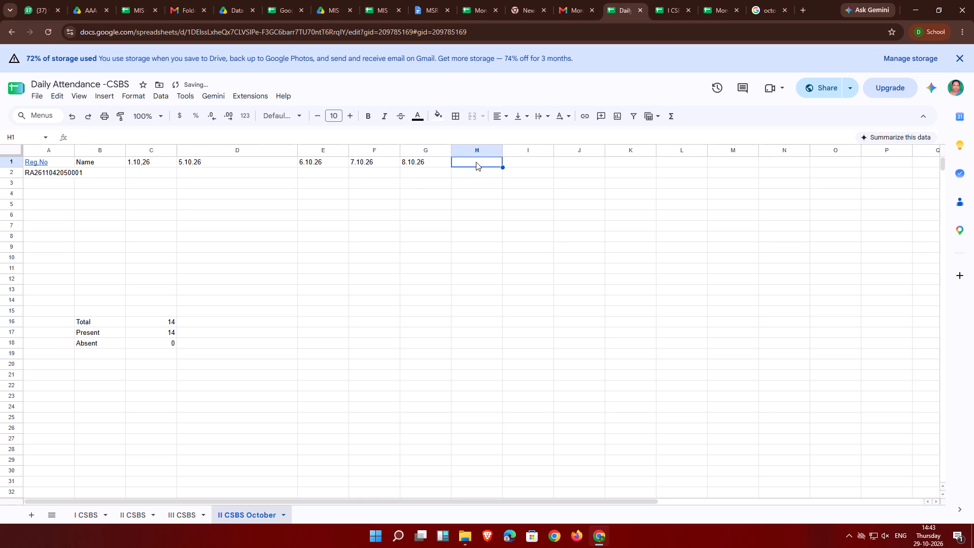
{"action": "key", "text": "ctrl+v"}
{"action": "double_click", "coordinate": [456, 161]}
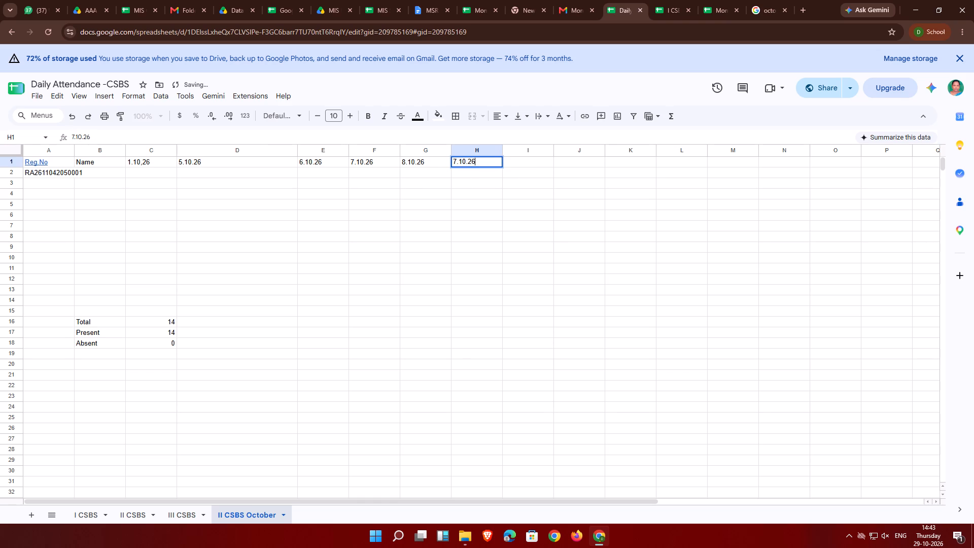
{"action": "left_click", "coordinate": [456, 161]}
{"action": "key", "text": "BackSpace"}
{"action": "key", "text": "9"}
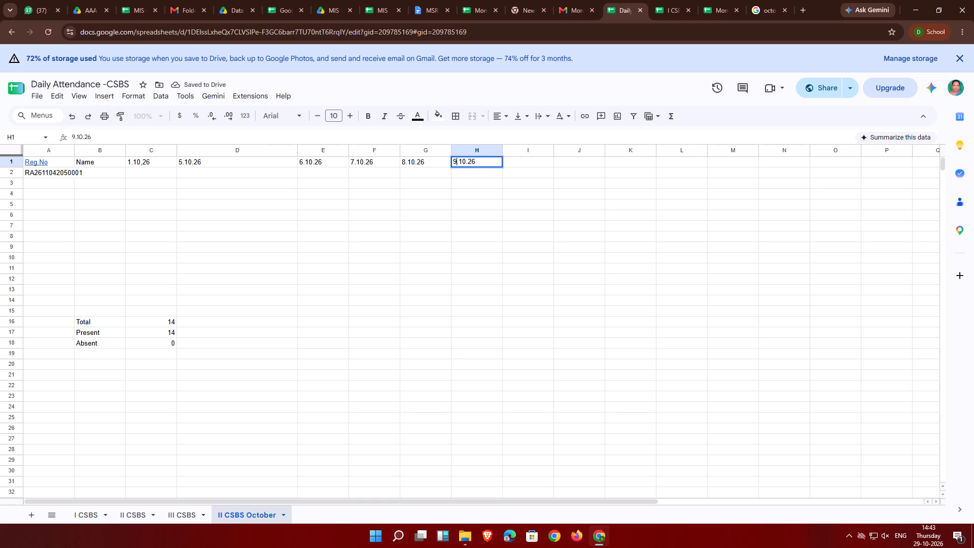
{"action": "left_click", "coordinate": [464, 239]}
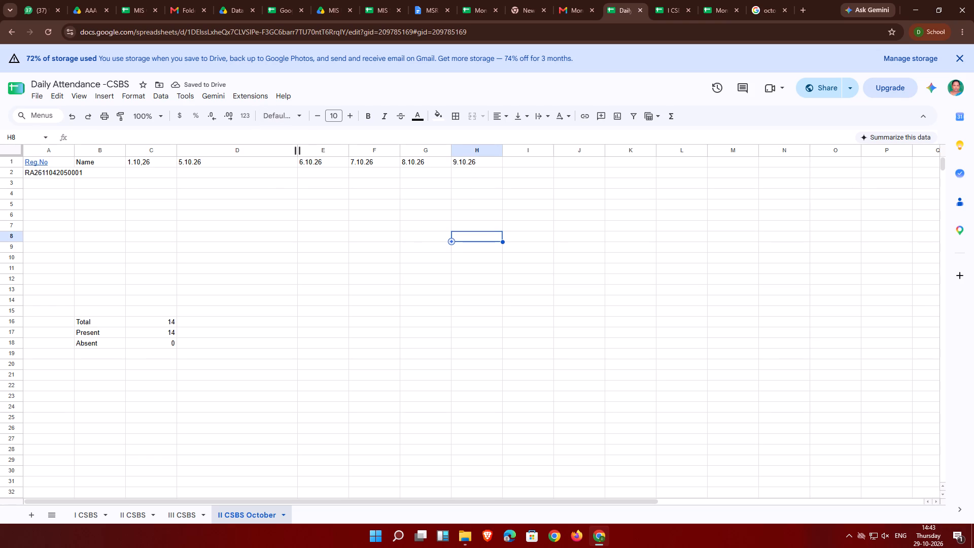
Narrow column D to roughly the width of the other date columns and make column C slightly narrower.
{"action": "left_click_drag", "start_coordinate": [299, 153], "coordinate": [226, 154]}
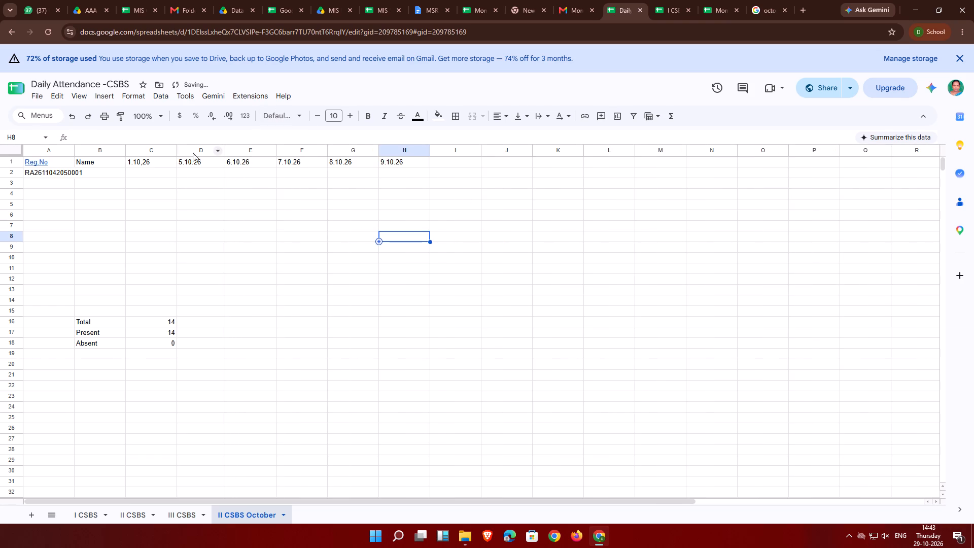
{"action": "left_click_drag", "start_coordinate": [178, 147], "coordinate": [169, 144]}
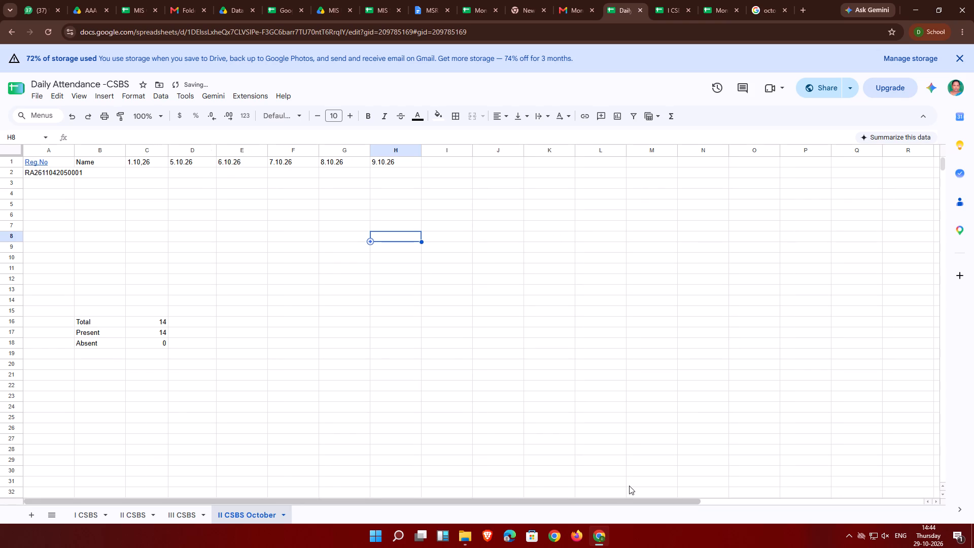
Check the October 2026 calendar, paste the copied date heading into cell I1 of the attendance sheet and edit it to 12.10.26.
{"action": "left_click", "coordinate": [776, 12]}
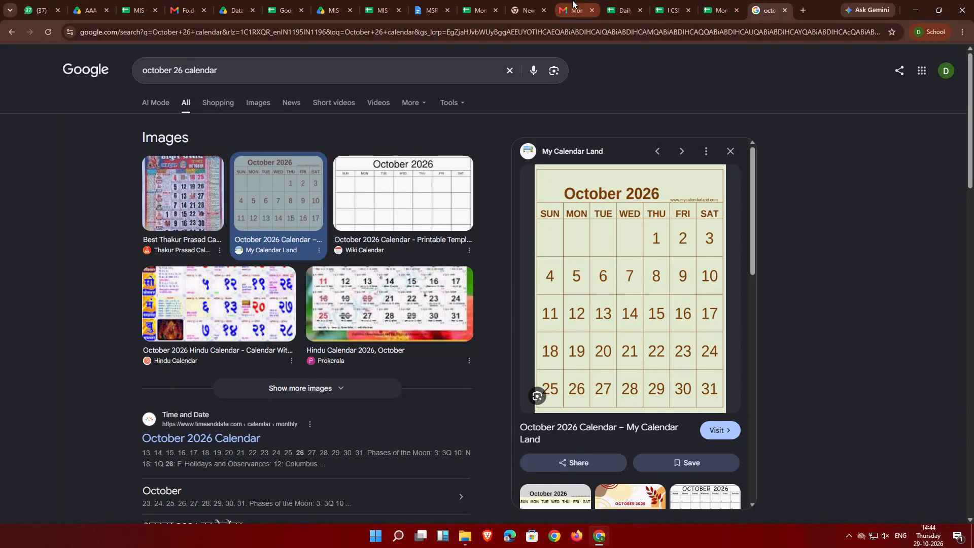
{"action": "left_click", "coordinate": [627, 15]}
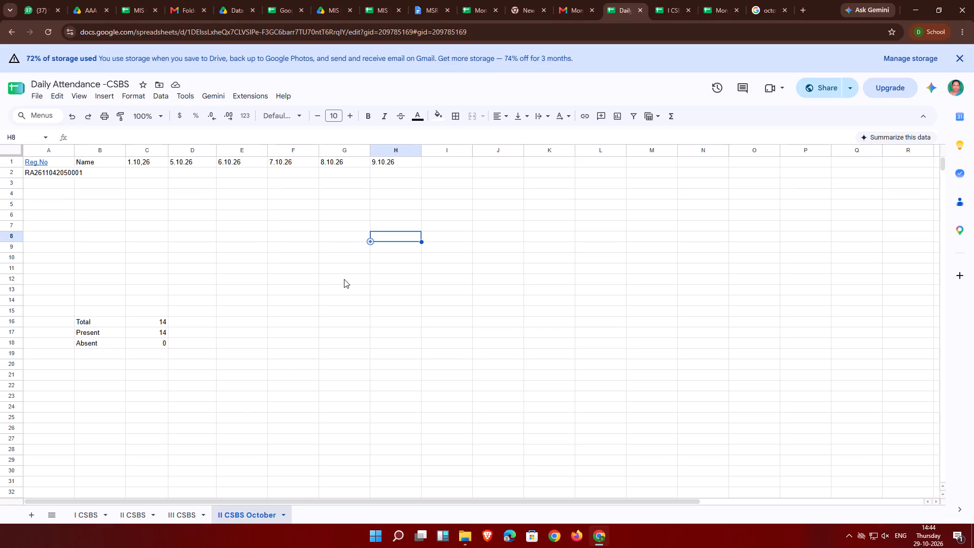
{"action": "left_click", "coordinate": [435, 164]}
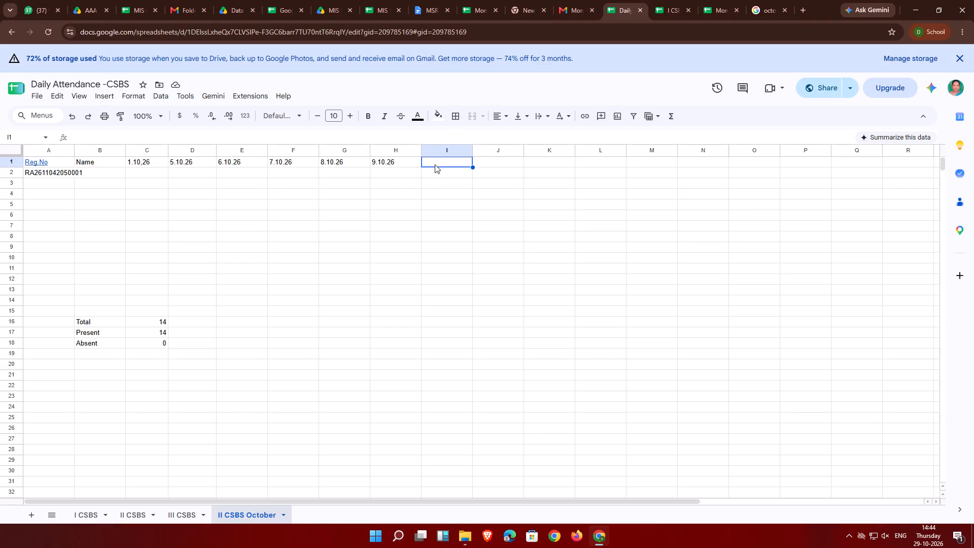
{"action": "key", "text": "ctrl+v"}
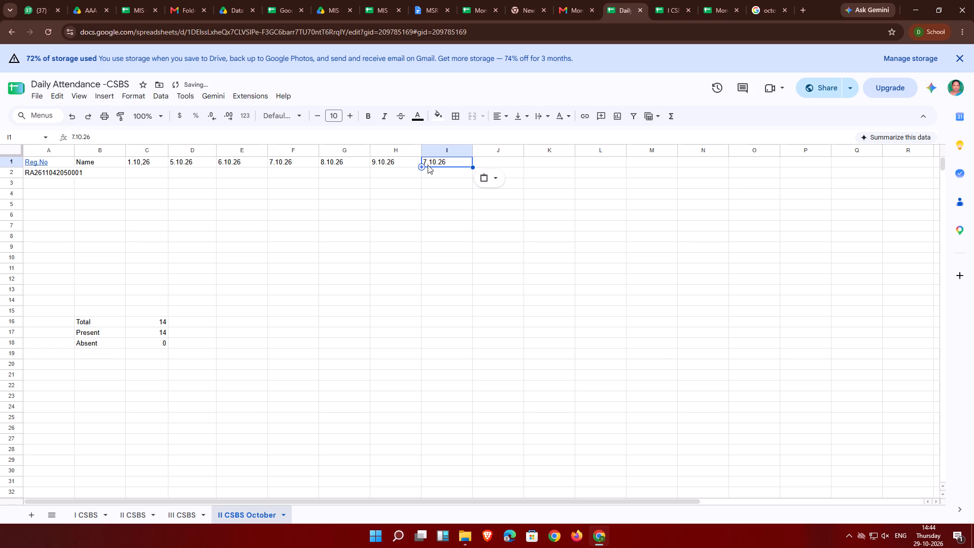
{"action": "double_click", "coordinate": [427, 160]}
{"action": "left_click", "coordinate": [427, 160]}
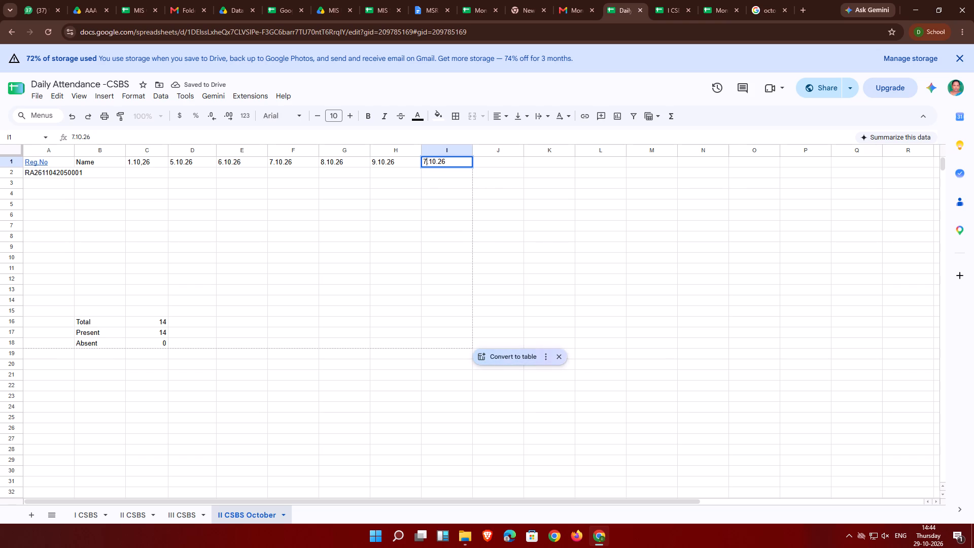
{"action": "key", "text": "BackSpace"}
{"action": "type", "text": "12"}
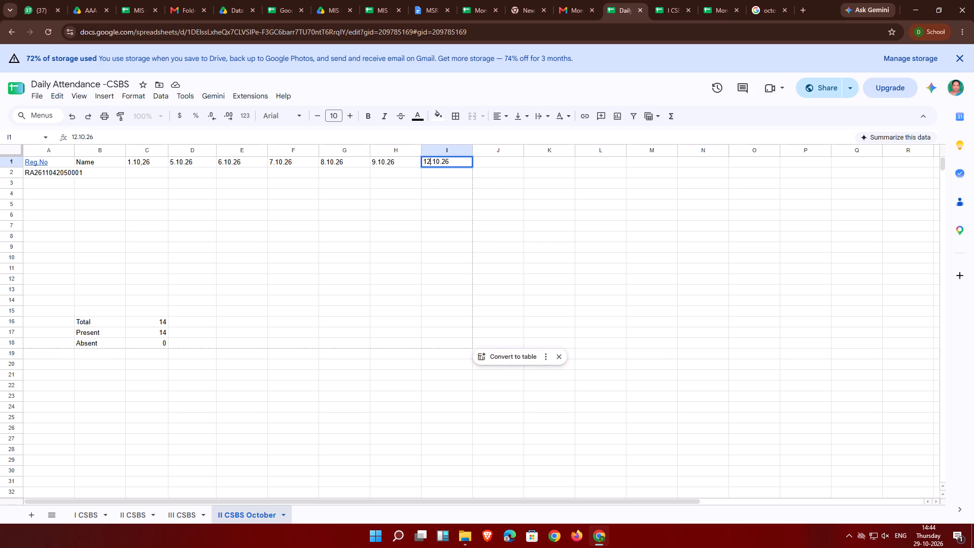
Paste the copied date heading into cell J1 and edit it to 13.10.26.
{"action": "left_click", "coordinate": [485, 165]}
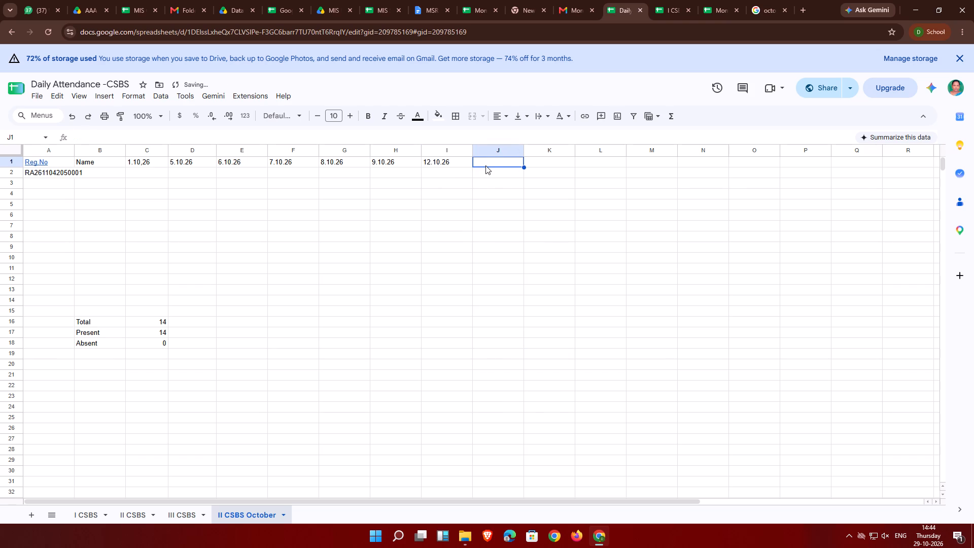
{"action": "key", "text": "ctrl+v"}
{"action": "double_click", "coordinate": [478, 158]}
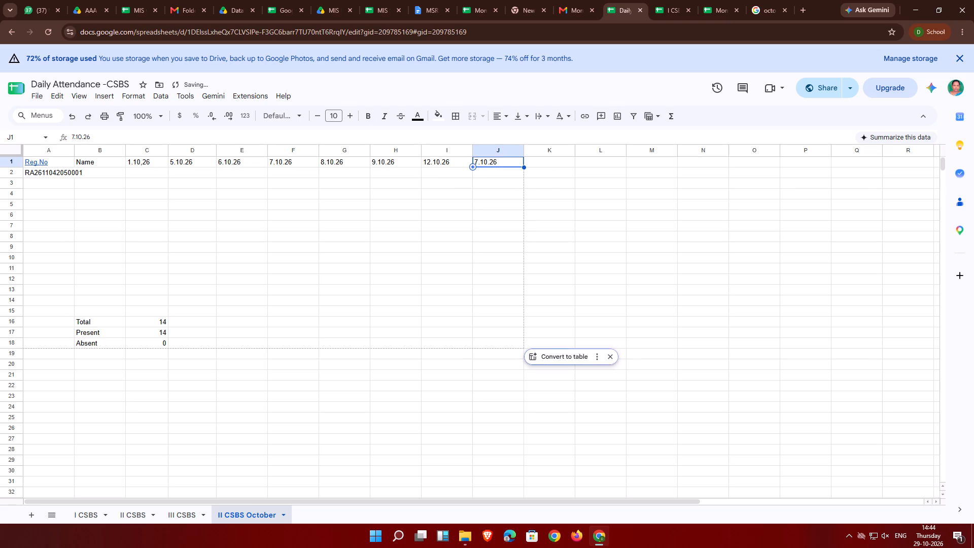
{"action": "double_click", "coordinate": [478, 153]}
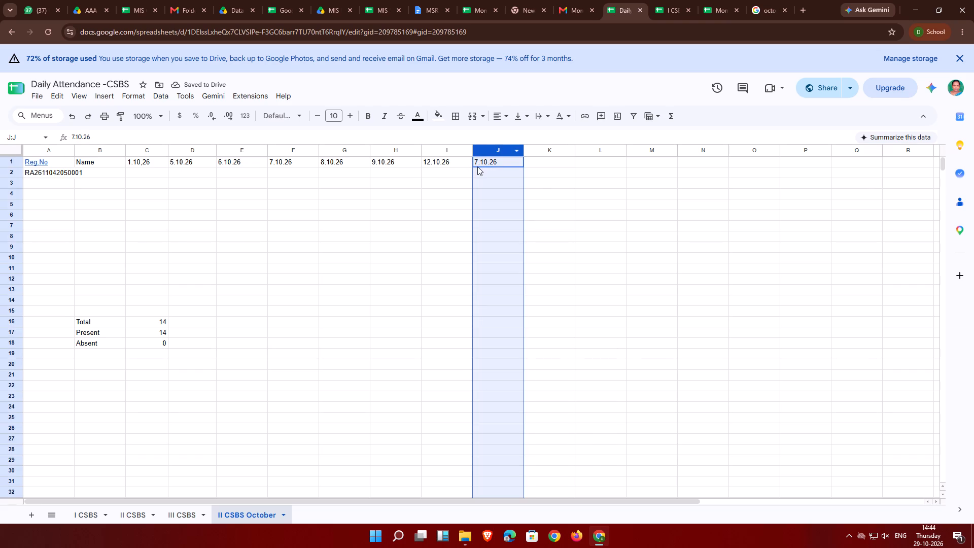
{"action": "double_click", "coordinate": [477, 158]}
{"action": "left_click", "coordinate": [477, 163]}
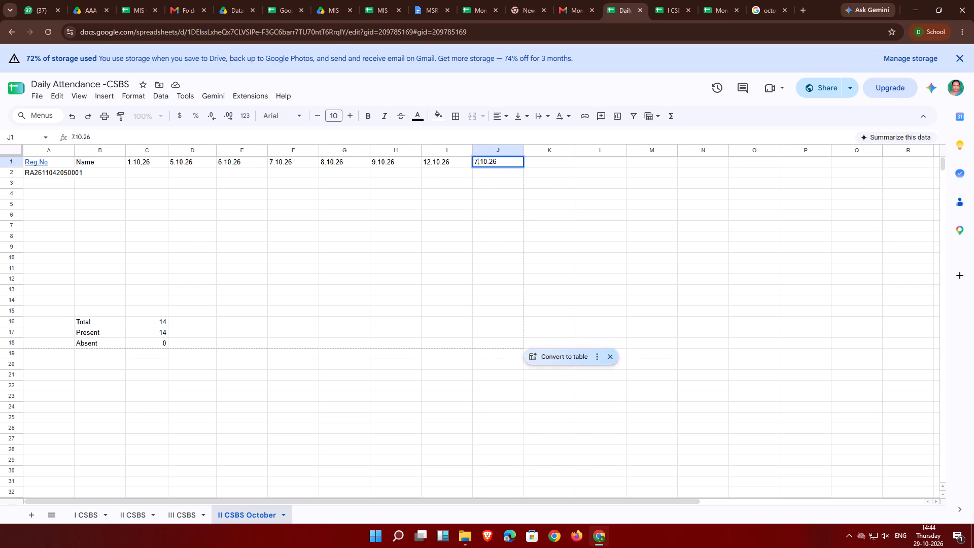
{"action": "key", "text": "BackSpace"}
{"action": "type", "text": "13"}
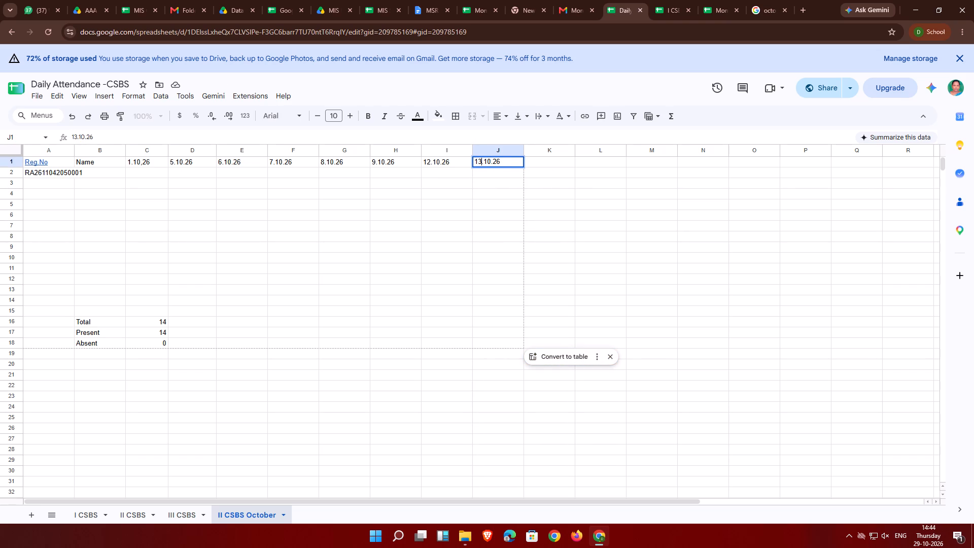
Paste the copied date heading into cell K1 and edit it to 14.10.26.
{"action": "left_click", "coordinate": [560, 163]}
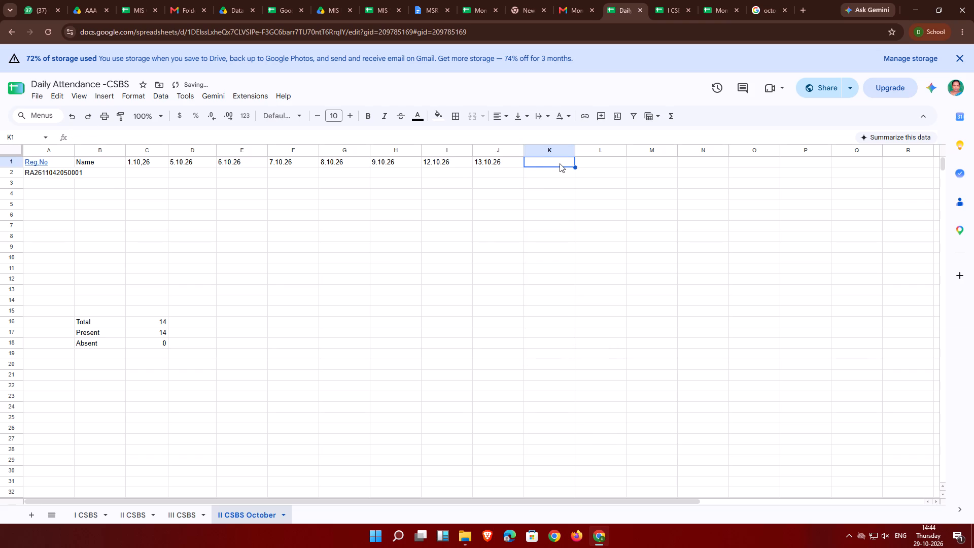
{"action": "key", "text": "ctrl+v"}
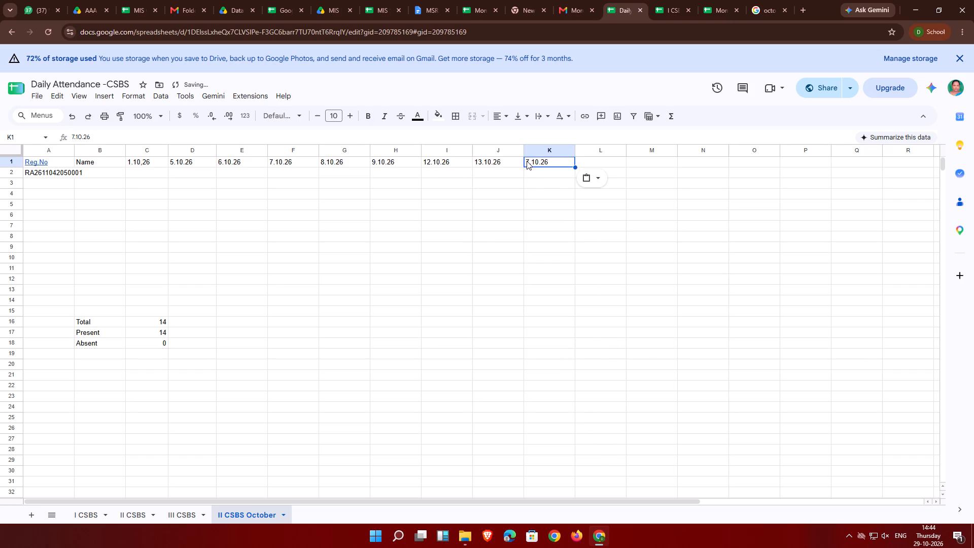
{"action": "double_click", "coordinate": [527, 161]}
{"action": "double_click", "coordinate": [527, 161]}
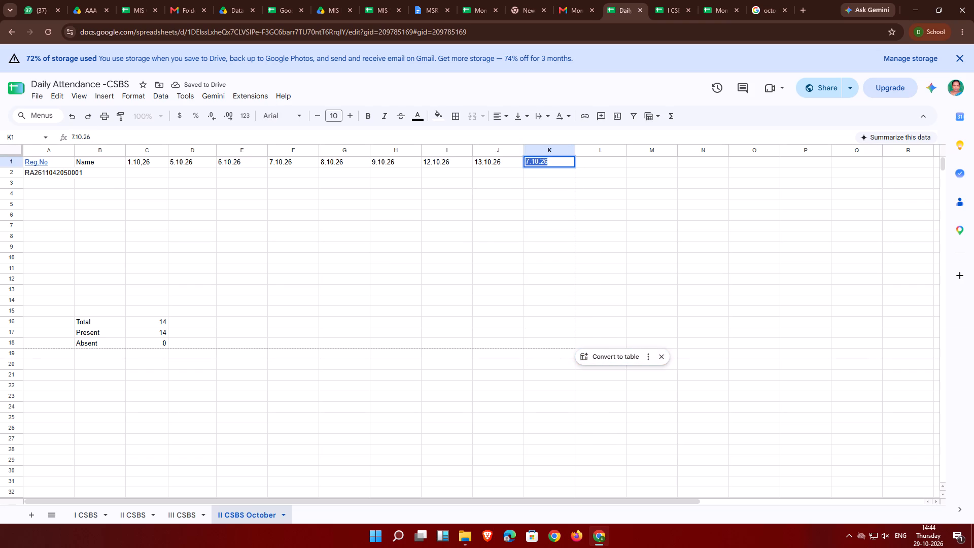
{"action": "left_click", "coordinate": [526, 159]}
{"action": "key", "text": "Delete"}
{"action": "type", "text": "14"}
{"action": "left_click", "coordinate": [598, 159]}
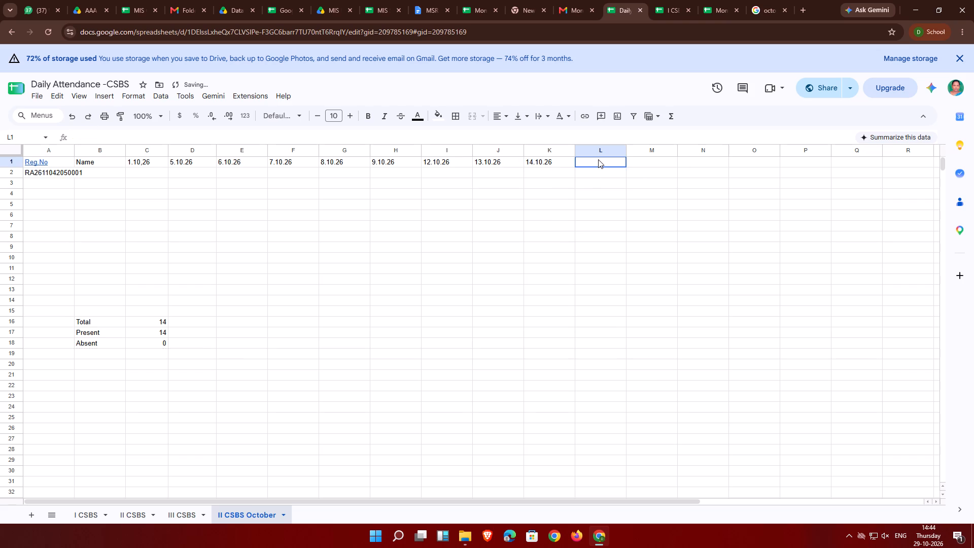
Paste the copied date heading into cell L1 and edit it to 15.10.26.
{"action": "key", "text": "ctrl+v"}
{"action": "double_click", "coordinate": [580, 161]}
{"action": "left_click", "coordinate": [580, 161]}
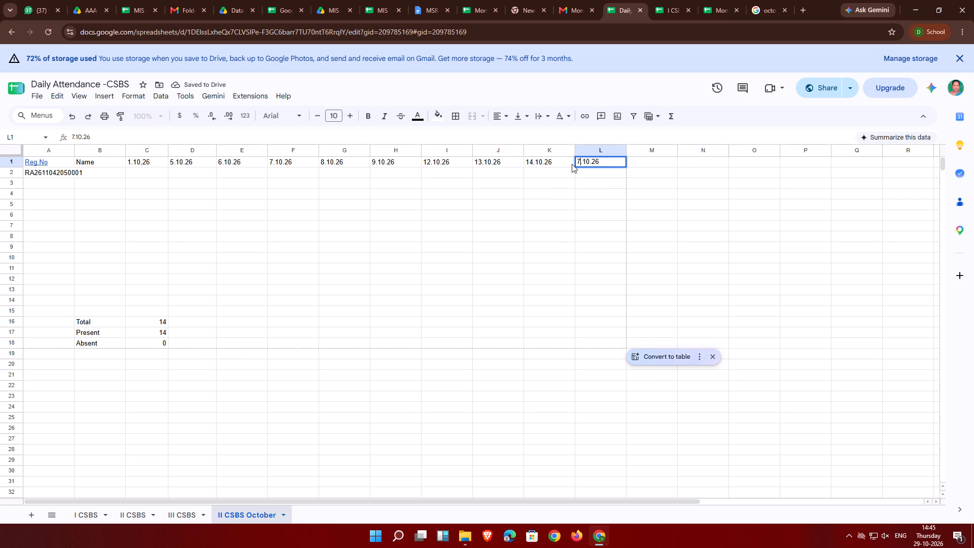
{"action": "key", "text": "BackSpace"}
{"action": "key", "text": "1"}
{"action": "key", "text": "5"}
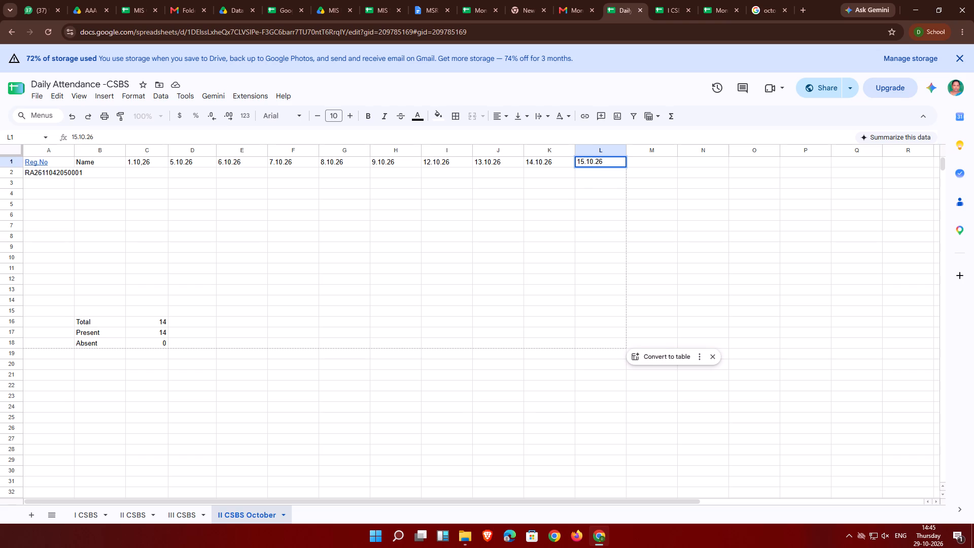
Paste the copied date heading into cell M1 and edit it to 16.10.26.
{"action": "left_click", "coordinate": [644, 166]}
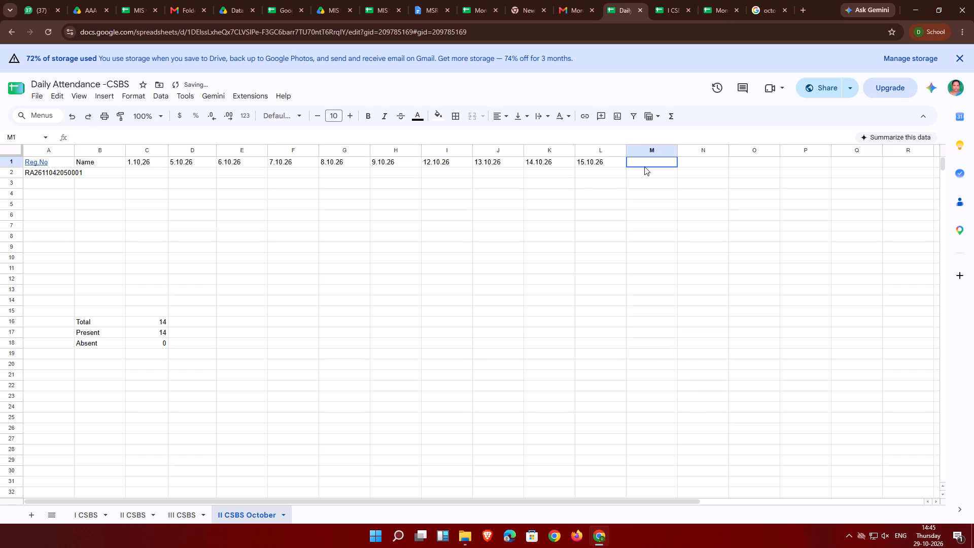
{"action": "key", "text": "ctrl+v"}
{"action": "double_click", "coordinate": [631, 162]}
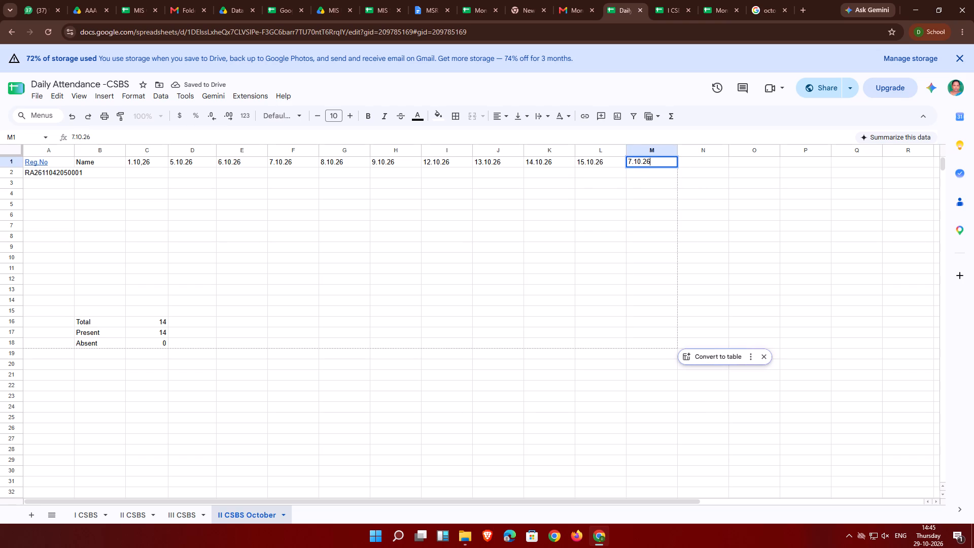
{"action": "left_click", "coordinate": [631, 162]}
{"action": "key", "text": "BackSpace"}
{"action": "key", "text": "1"}
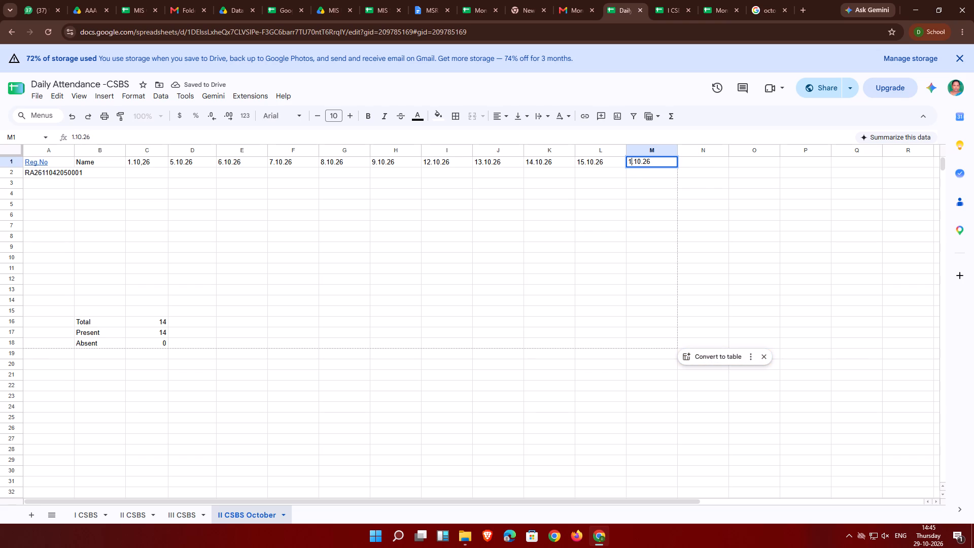
{"action": "key", "text": "6"}
Check the October 2026 calendar, paste the copied date heading into cell N1 of the attendance sheet and edit it to 21.10.26.
{"action": "left_click", "coordinate": [774, 9]}
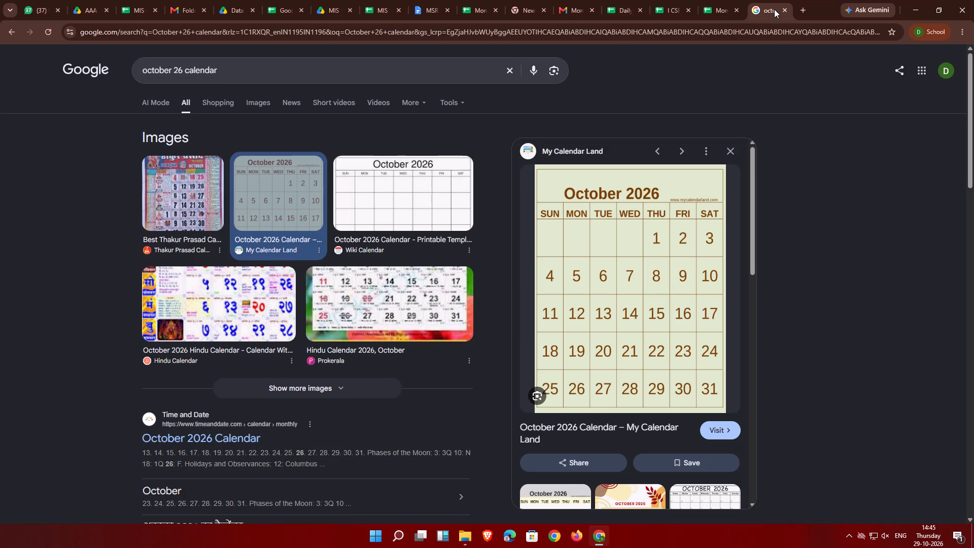
{"action": "left_click", "coordinate": [617, 17]}
{"action": "left_click", "coordinate": [688, 160]}
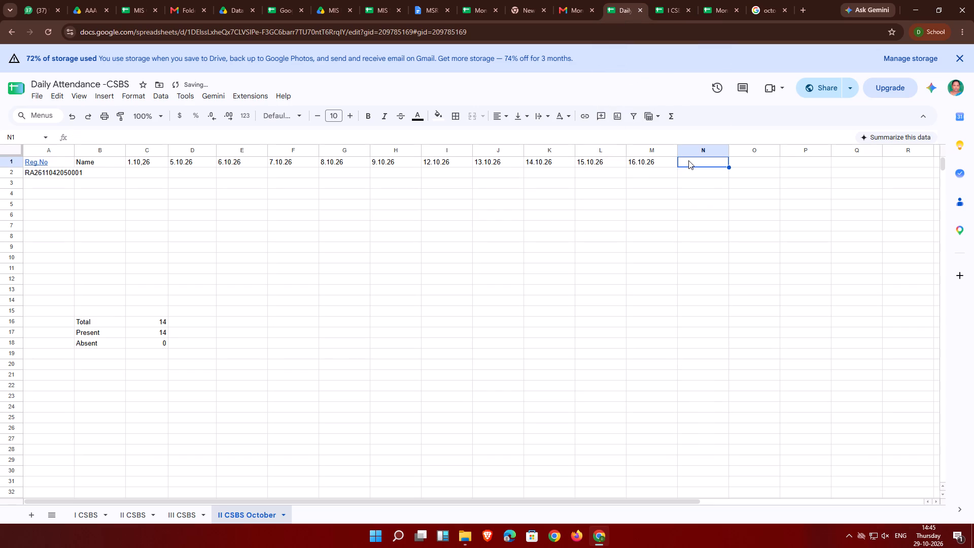
{"action": "key", "text": "ctrl+v"}
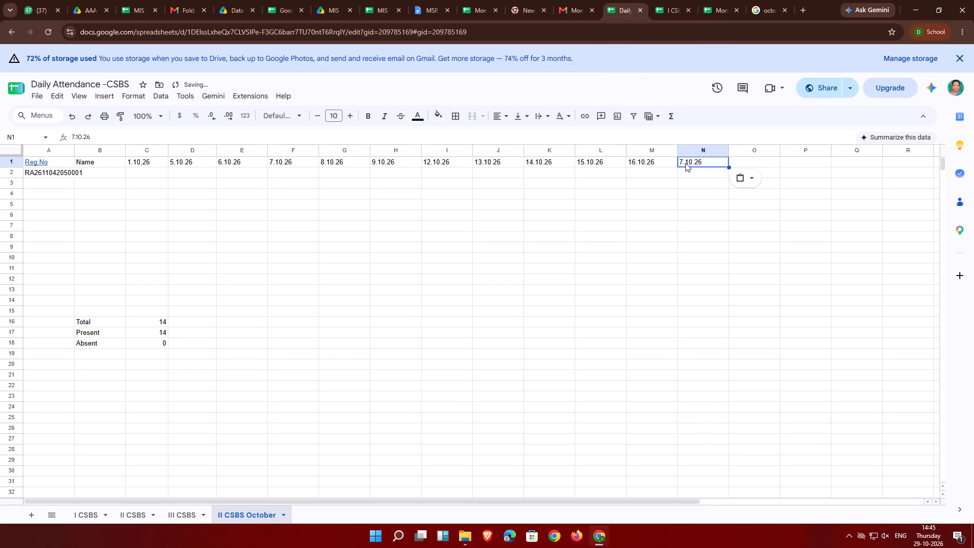
{"action": "double_click", "coordinate": [679, 159]}
{"action": "left_click", "coordinate": [679, 159]}
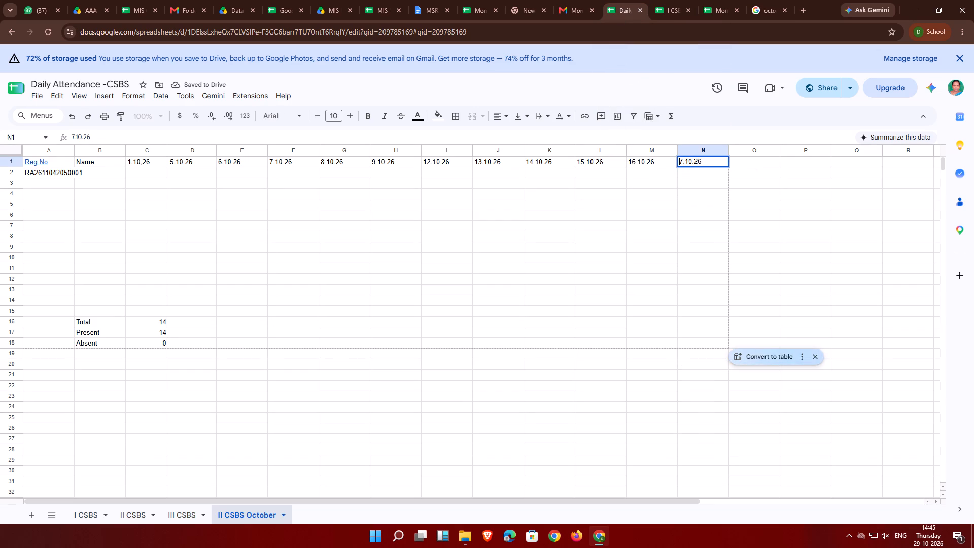
{"action": "type", "text": "21"}
{"action": "key", "text": "Delete"}
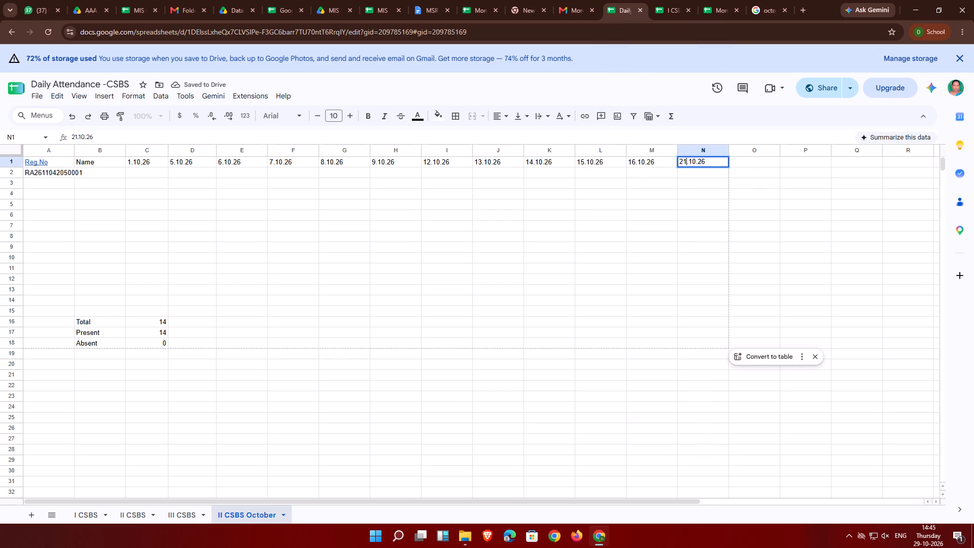
{"action": "left_click", "coordinate": [436, 266]}
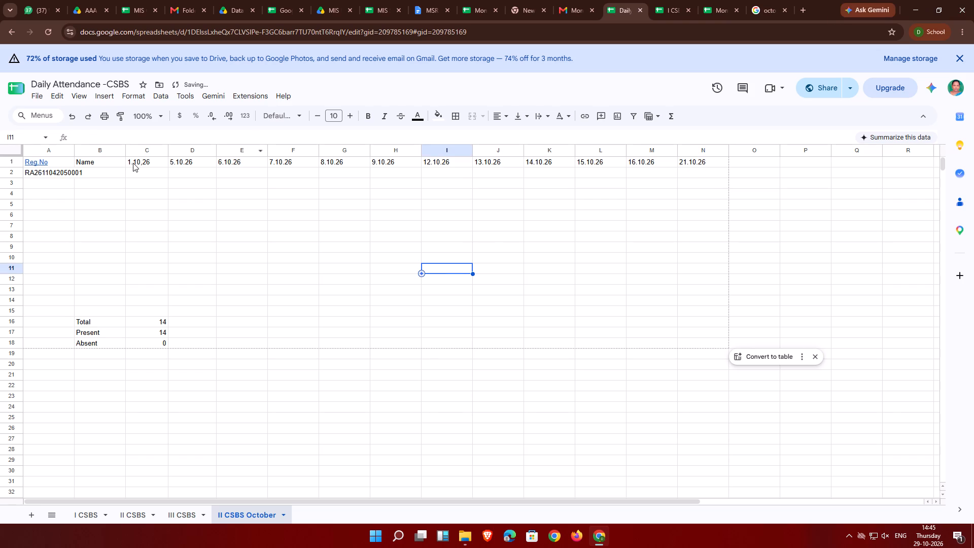
Narrow date columns C through H, one by one, so each closely fits its heading from 1.10.26 to 9.10.26.
{"action": "left_click_drag", "start_coordinate": [165, 149], "coordinate": [152, 160]}
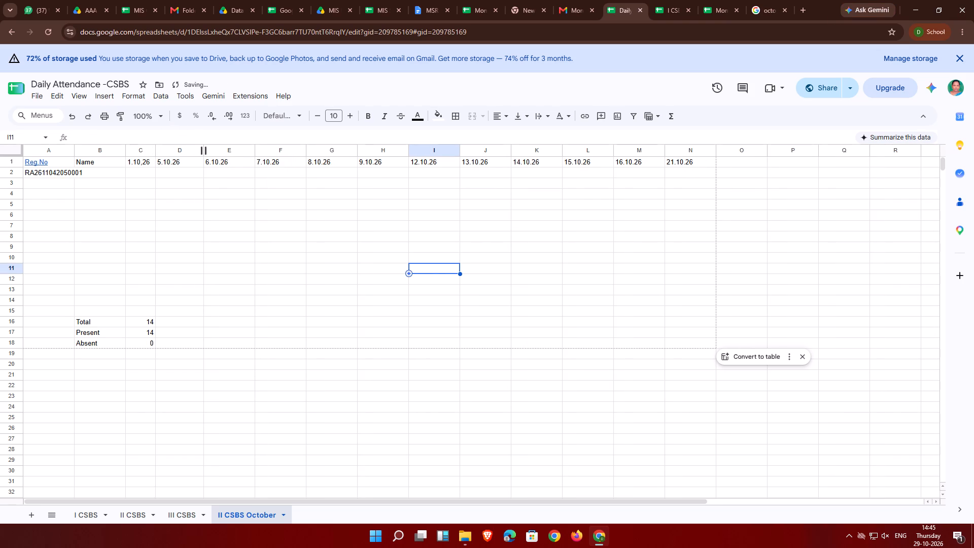
{"action": "left_click_drag", "start_coordinate": [201, 147], "coordinate": [181, 154]}
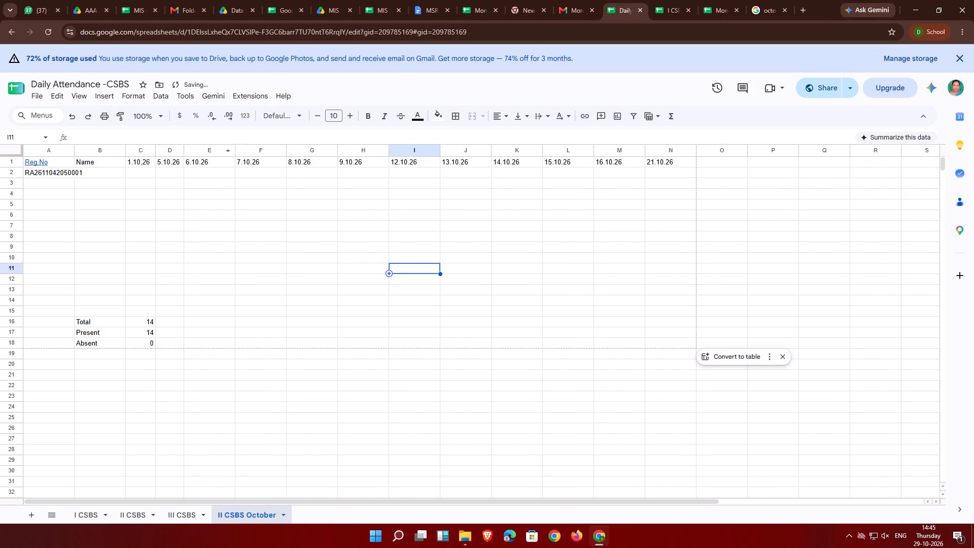
{"action": "left_click_drag", "start_coordinate": [235, 146], "coordinate": [224, 157]}
{"action": "left_click", "coordinate": [240, 140]}
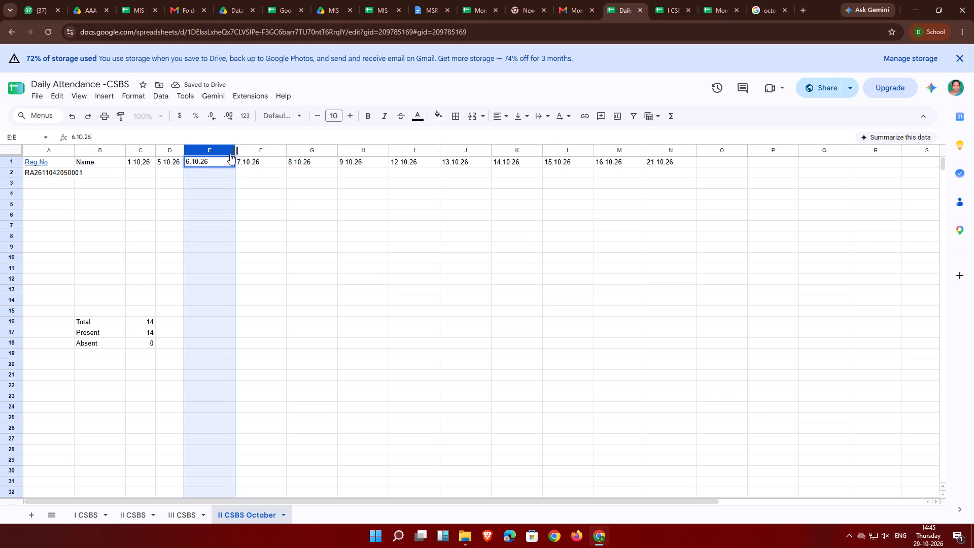
{"action": "left_click", "coordinate": [232, 205]}
{"action": "left_click_drag", "start_coordinate": [236, 150], "coordinate": [215, 151]}
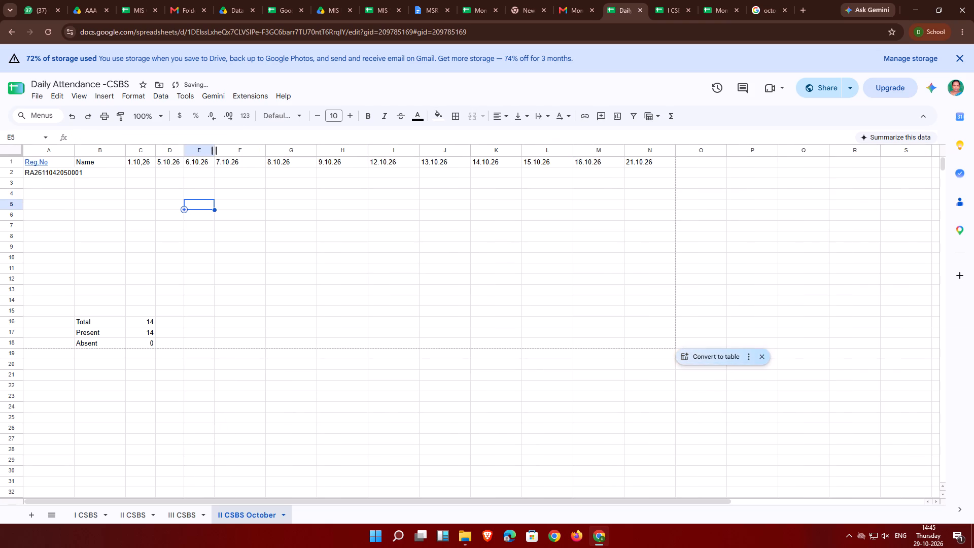
{"action": "left_click_drag", "start_coordinate": [264, 151], "coordinate": [246, 154]}
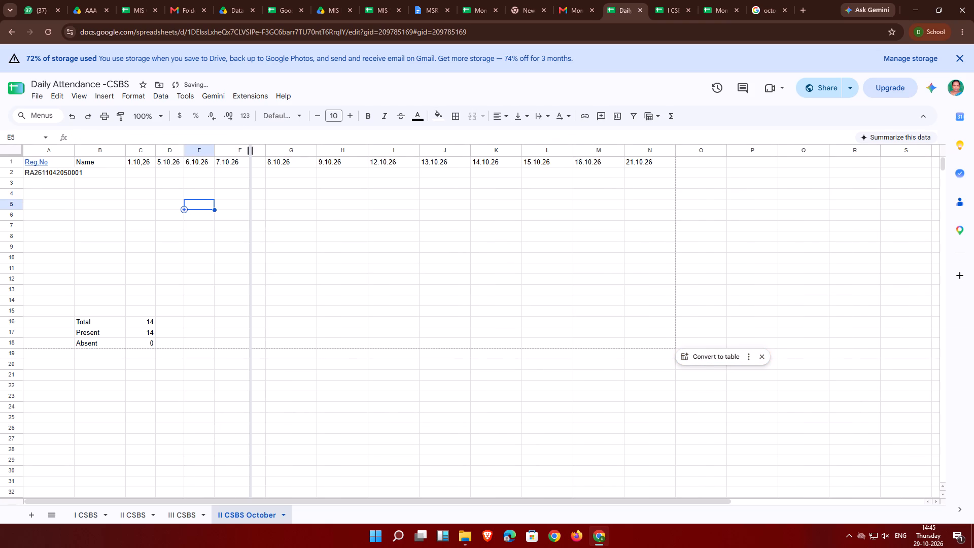
{"action": "left_click_drag", "start_coordinate": [246, 154], "coordinate": [243, 154]}
{"action": "left_click_drag", "start_coordinate": [296, 149], "coordinate": [271, 161]}
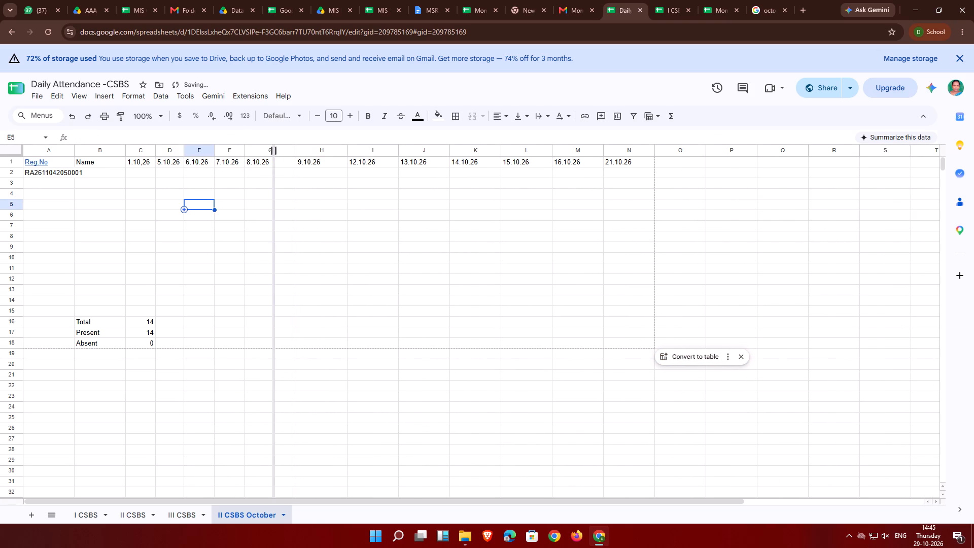
{"action": "left_click_drag", "start_coordinate": [271, 161], "coordinate": [278, 158]}
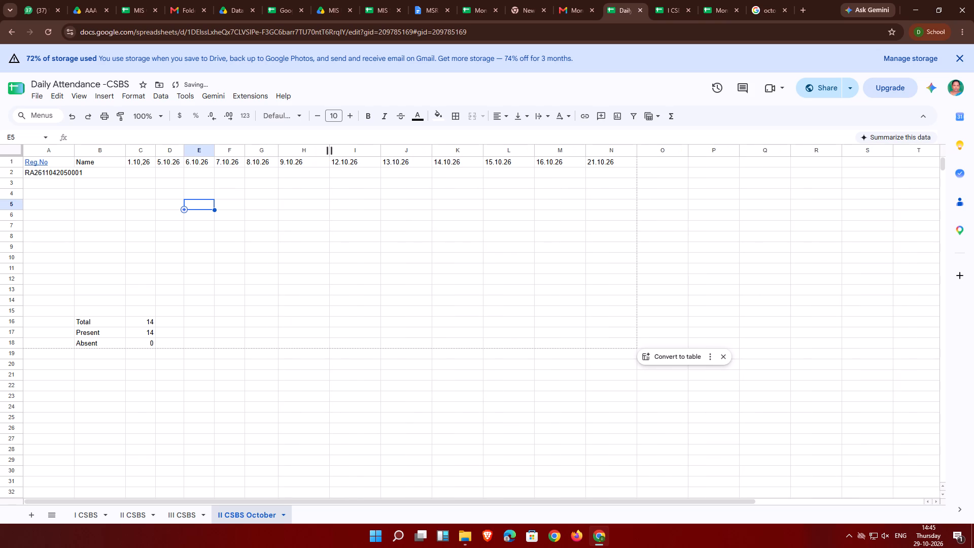
{"action": "left_click_drag", "start_coordinate": [329, 154], "coordinate": [306, 165]}
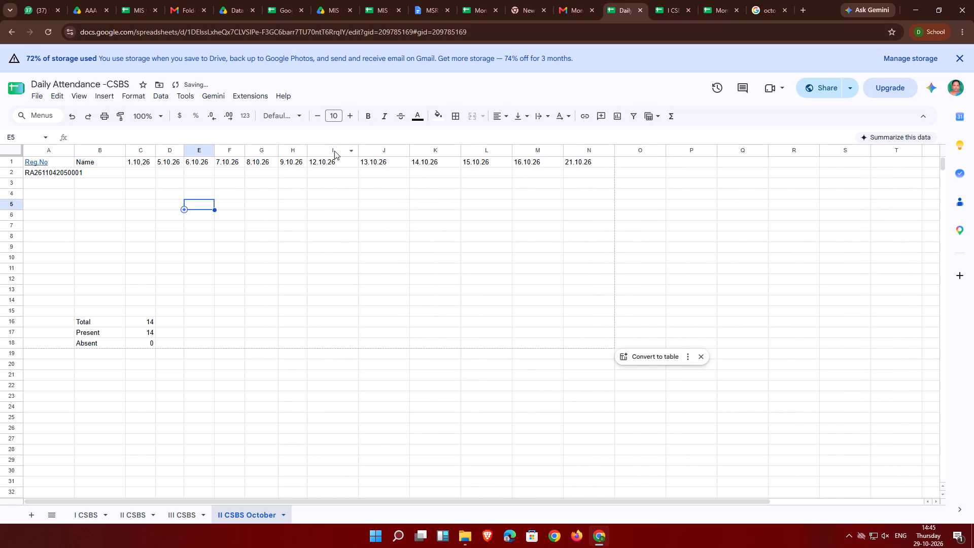
Narrow date columns I through N, one by one, so each closely fits its heading from 12.10.26 to 21.10.26.
{"action": "left_click_drag", "start_coordinate": [357, 151], "coordinate": [337, 159]}
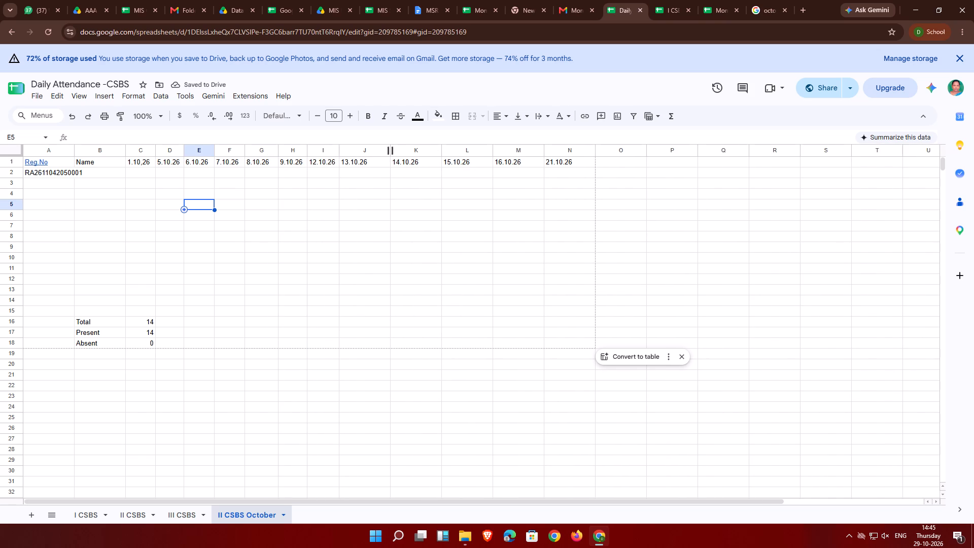
{"action": "left_click_drag", "start_coordinate": [391, 153], "coordinate": [376, 161]}
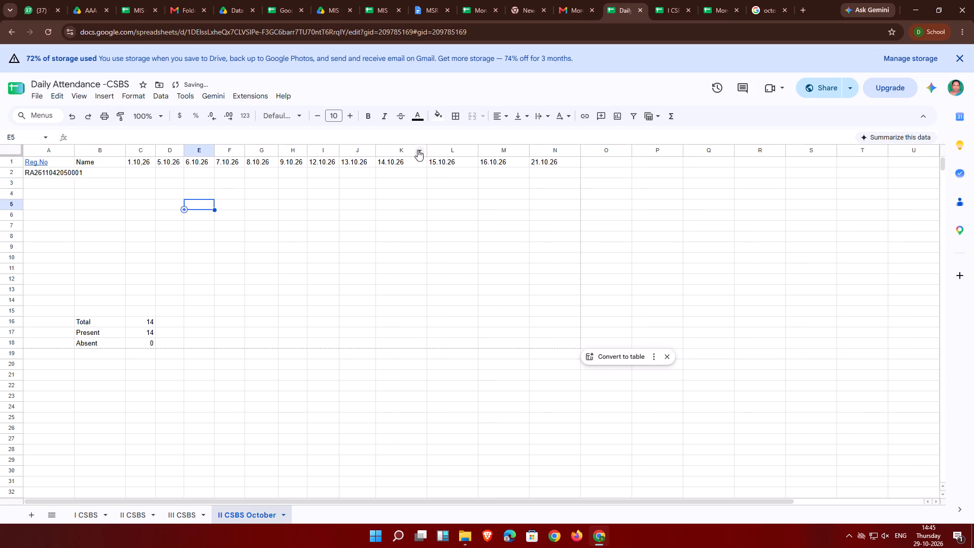
{"action": "left_click_drag", "start_coordinate": [426, 147], "coordinate": [411, 155]}
{"action": "left_click_drag", "start_coordinate": [462, 146], "coordinate": [456, 149]}
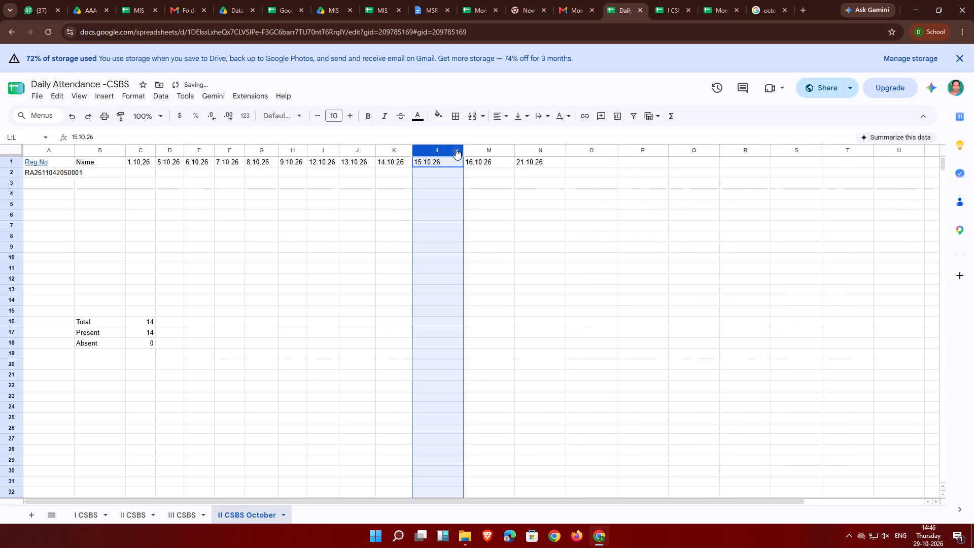
{"action": "left_click", "coordinate": [467, 176]}
{"action": "left_click_drag", "start_coordinate": [461, 150], "coordinate": [440, 151]}
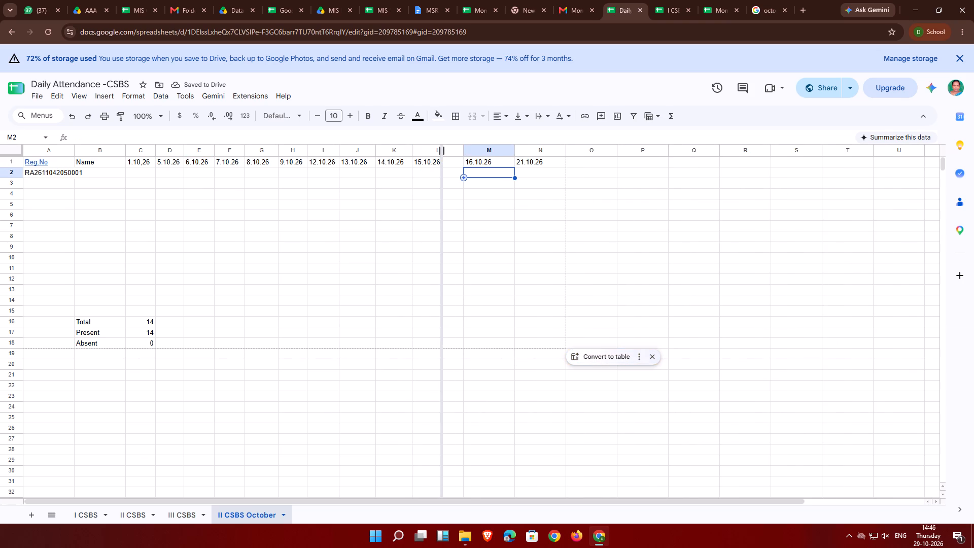
{"action": "left_click_drag", "start_coordinate": [440, 151], "coordinate": [441, 149]}
{"action": "left_click_drag", "start_coordinate": [494, 153], "coordinate": [483, 158]}
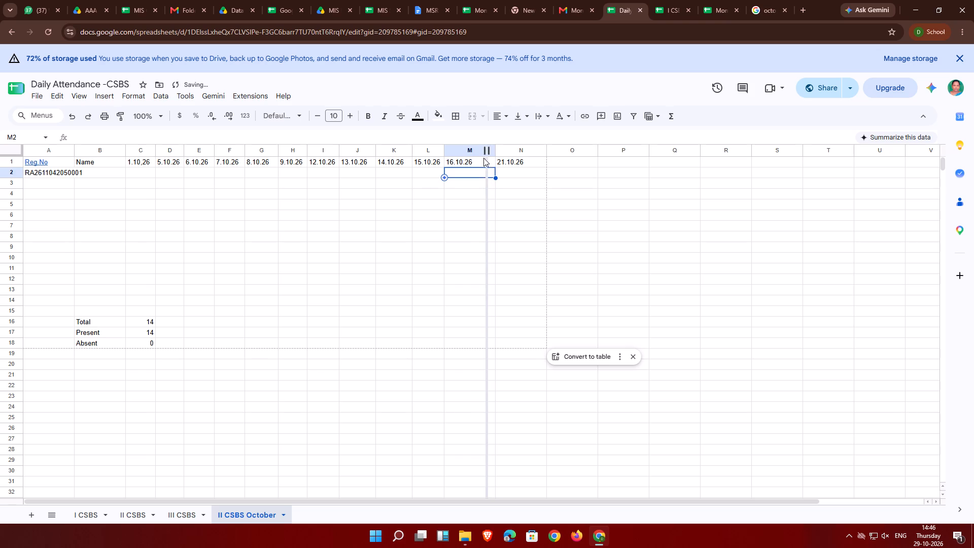
{"action": "left_click_drag", "start_coordinate": [483, 158], "coordinate": [476, 161]}
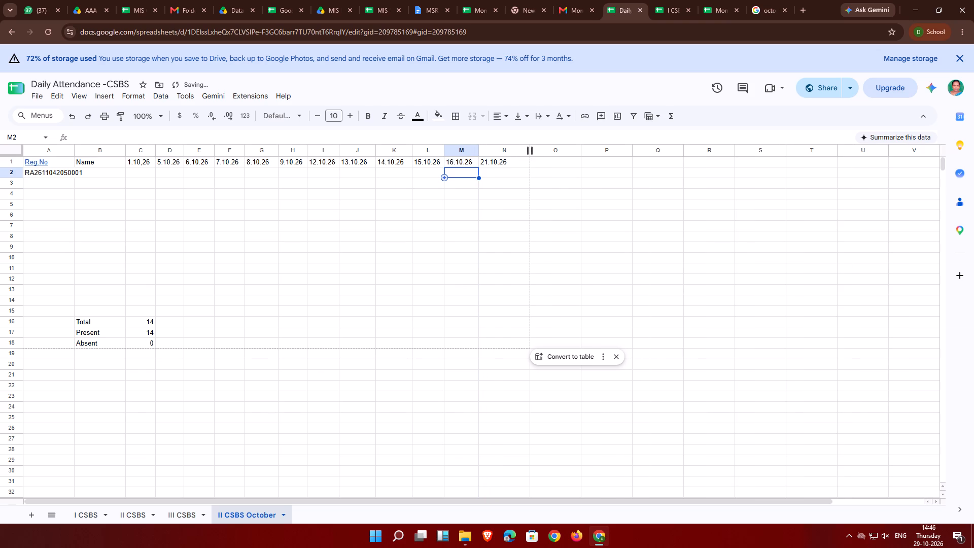
{"action": "left_click_drag", "start_coordinate": [530, 148], "coordinate": [513, 154]}
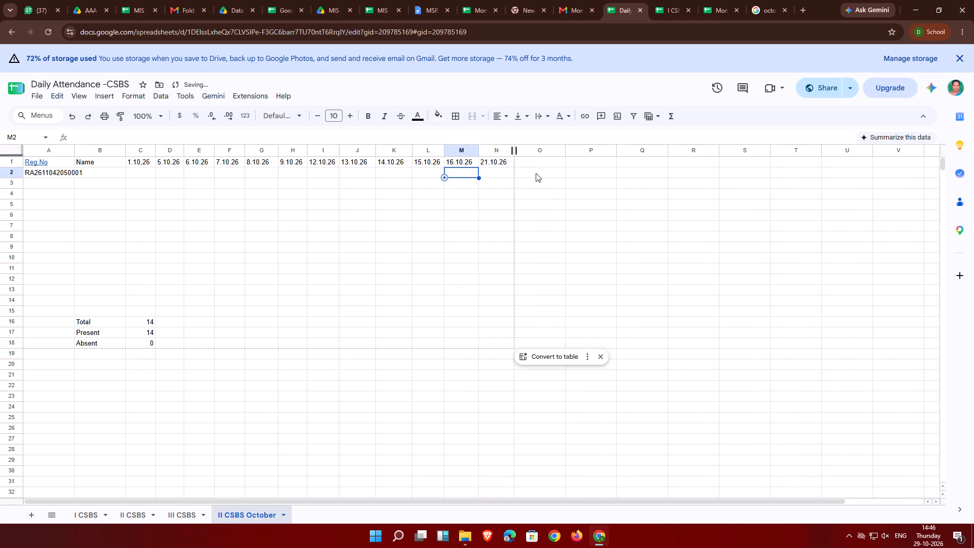
Paste the copied date heading into cell O1 and edit it to 22.10.26.
{"action": "left_click", "coordinate": [528, 164]}
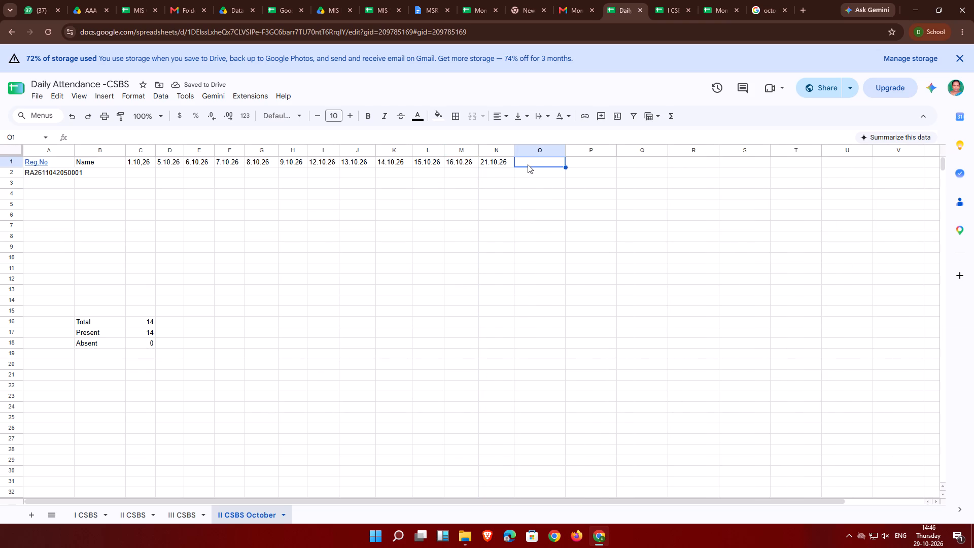
{"action": "key", "text": "ctrl+v"}
{"action": "double_click", "coordinate": [517, 161]}
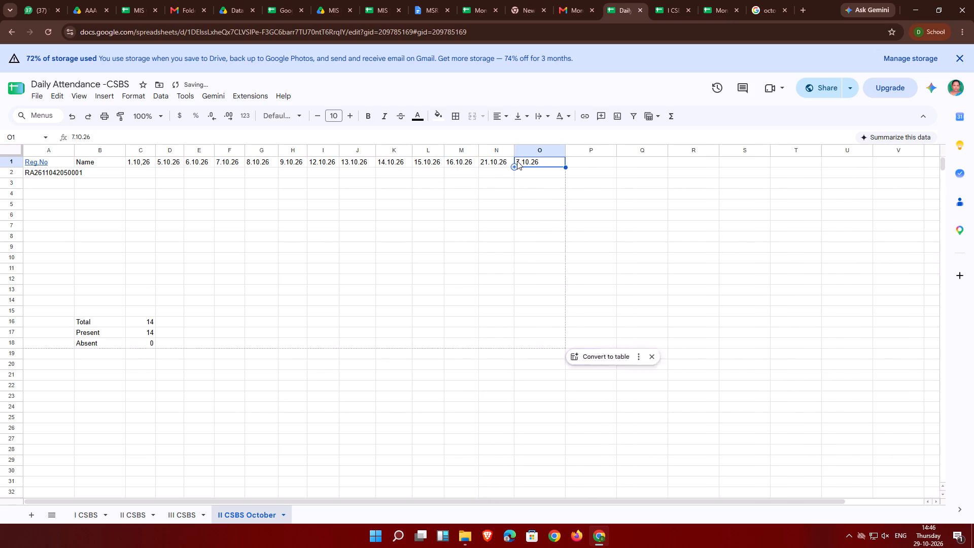
{"action": "left_click", "coordinate": [517, 161]}
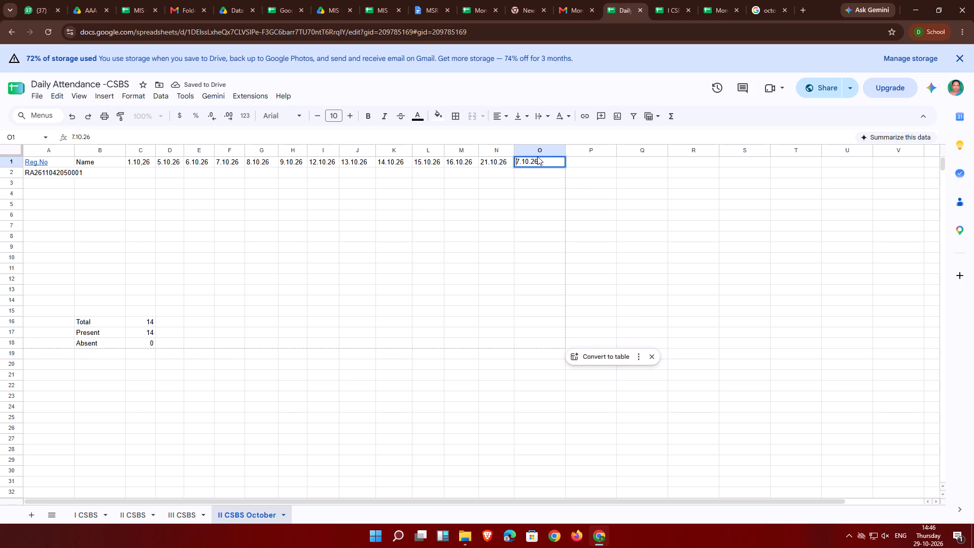
{"action": "key", "text": "Delete"}
{"action": "type", "text": "22"}
Paste the copied date heading into cell P1 and edit it to 23.10.26.
{"action": "left_click", "coordinate": [581, 162]}
{"action": "key", "text": "ctrl+v"}
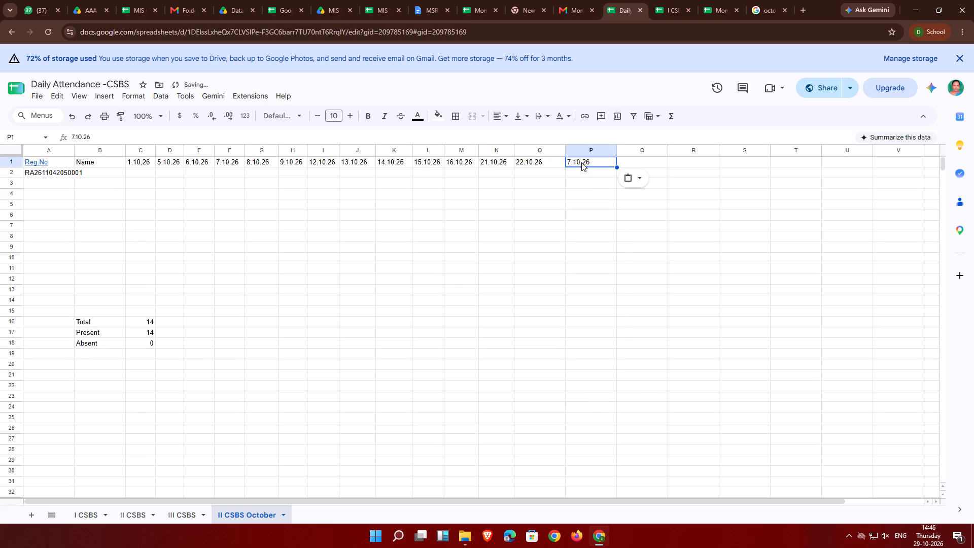
{"action": "double_click", "coordinate": [570, 161]}
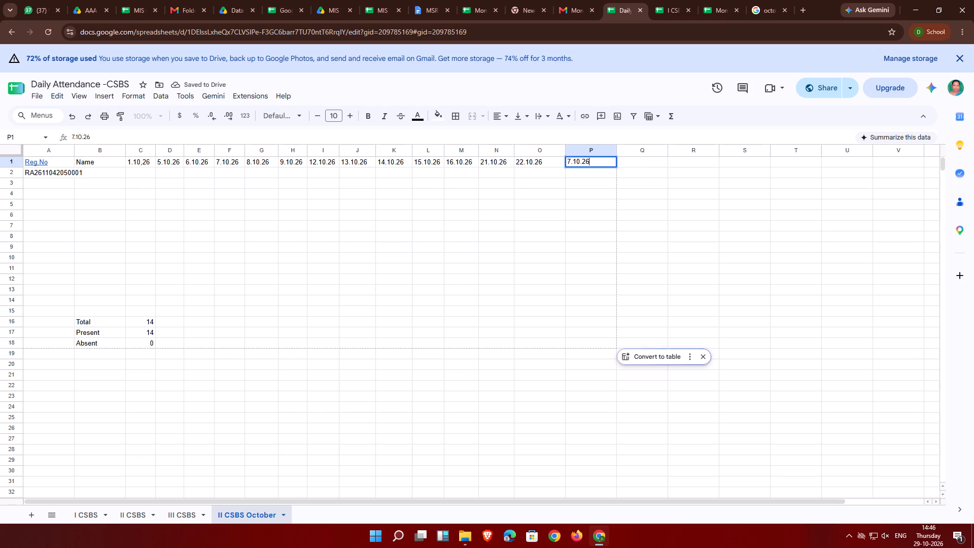
{"action": "left_click", "coordinate": [570, 161]}
{"action": "key", "text": "BackSpace"}
{"action": "type", "text": "23"}
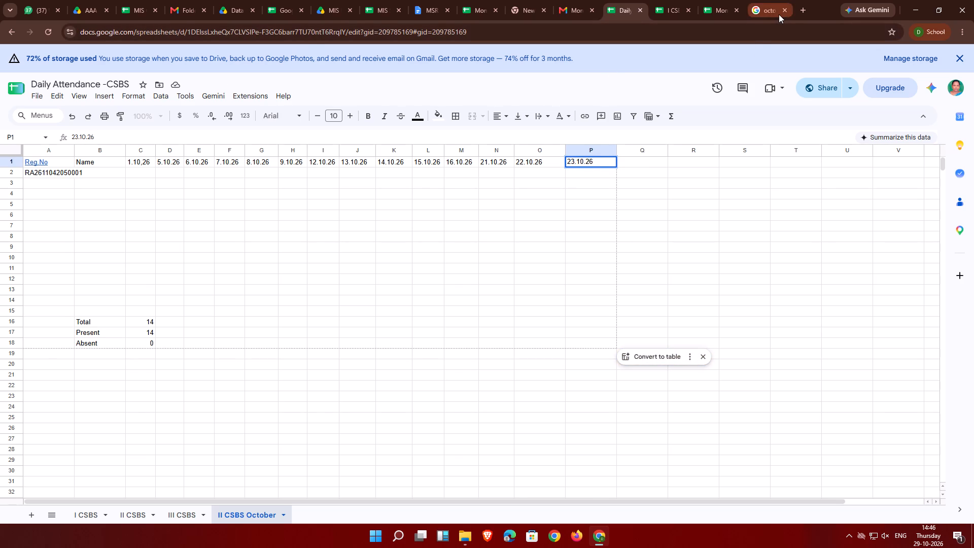
Check the October 2026 calendar for the next weekday and paste the copied date heading into cell Q1 of the attendance sheet.
{"action": "left_click", "coordinate": [779, 14]}
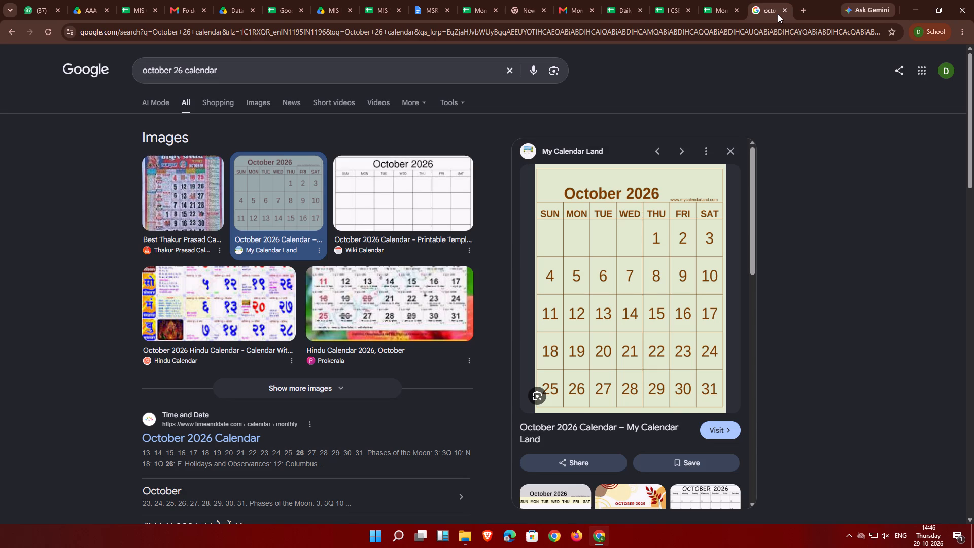
{"action": "left_click", "coordinate": [621, 14]}
{"action": "left_click", "coordinate": [631, 163]}
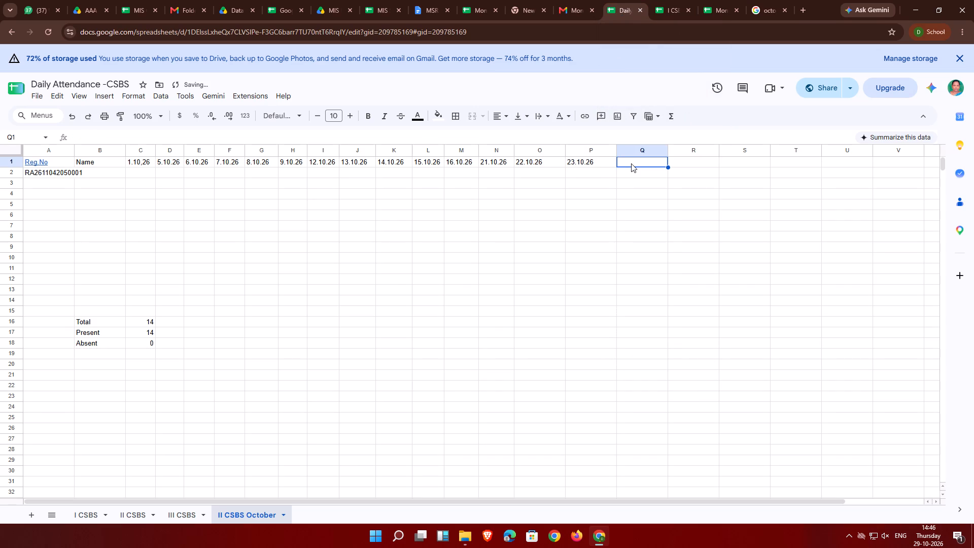
{"action": "key", "text": "2"}
{"action": "key", "text": "6"}
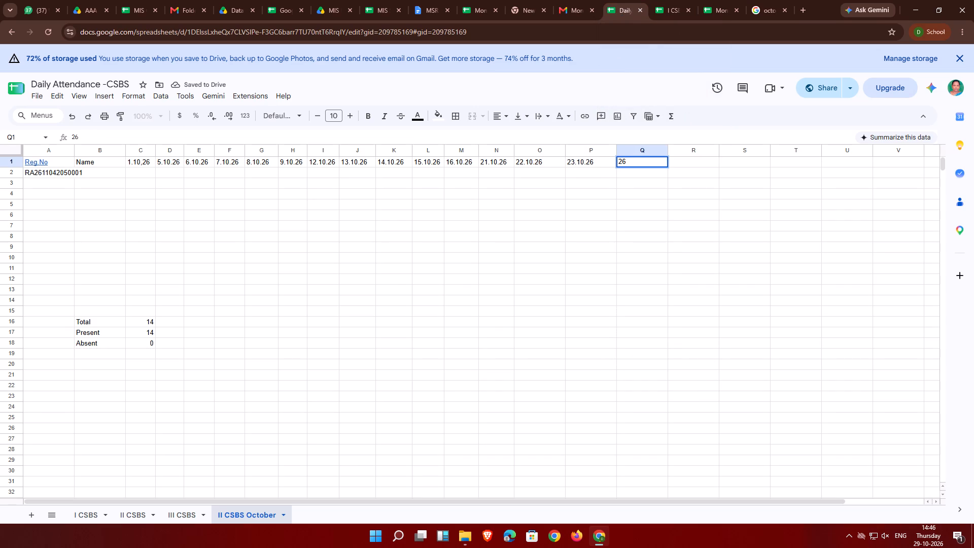
{"action": "key", "text": "BackSpace"}
{"action": "key", "text": "BackSpace"}
{"action": "key", "text": "ctrl+v"}
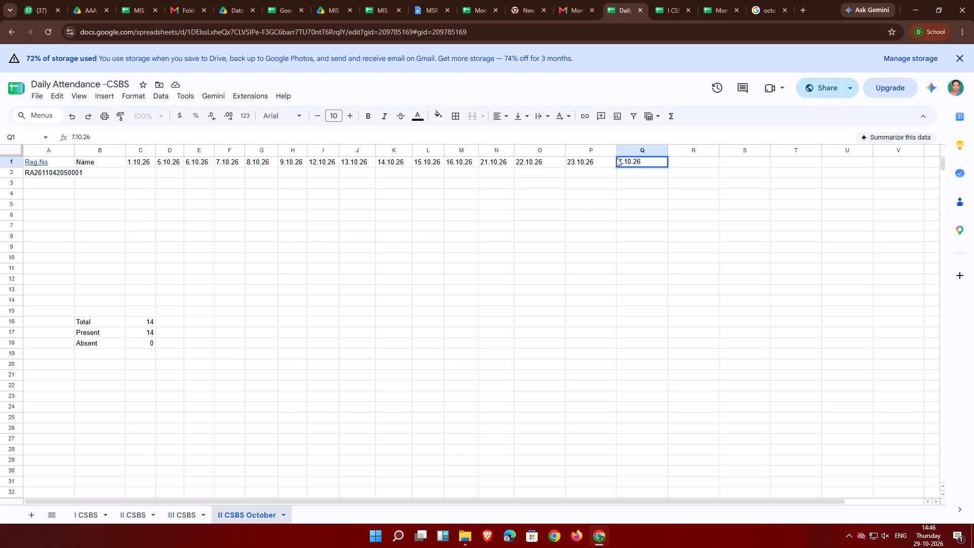
Edit the pasted date heading in cell Q1 to 26.10.26.
{"action": "double_click", "coordinate": [617, 161]}
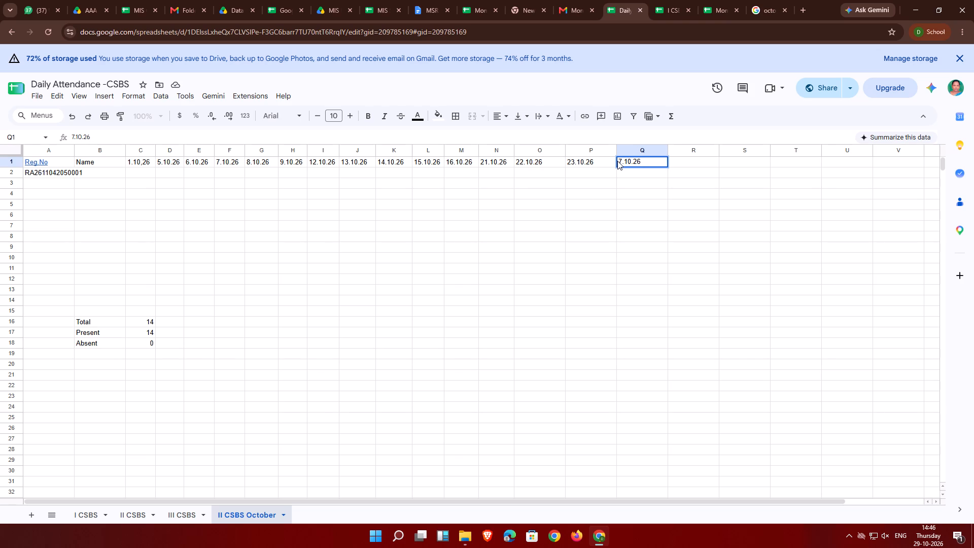
{"action": "left_click", "coordinate": [619, 160]}
{"action": "key", "text": "Delete"}
{"action": "type", "text": "26."}
{"action": "left_click", "coordinate": [624, 163]}
{"action": "key", "text": "BackSpace"}
{"action": "key", "text": "BackSpace"}
{"action": "type", "text": "26"}
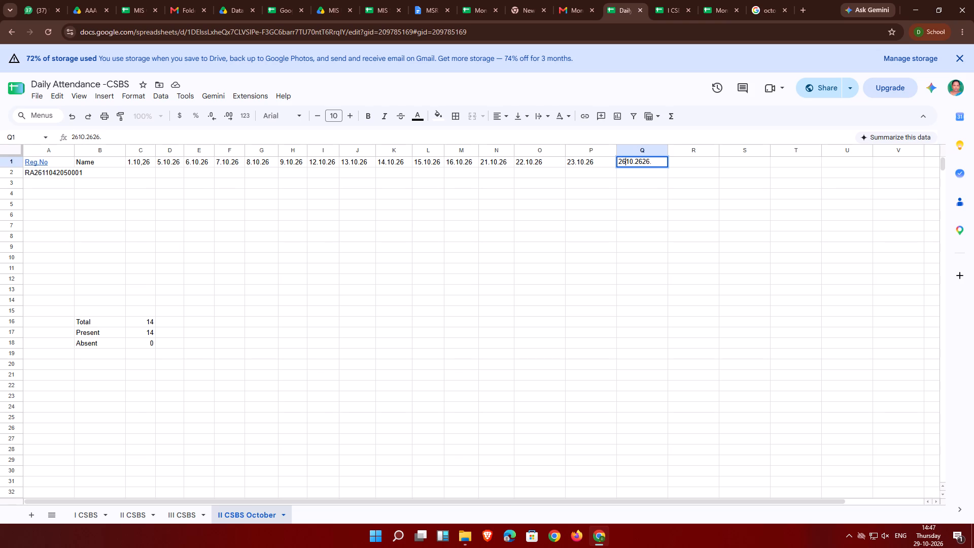
{"action": "key", "text": "period"}
{"action": "left_click", "coordinate": [642, 161]}
{"action": "key", "text": "Delete"}
{"action": "key", "text": "Delete"}
{"action": "key", "text": "Delete"}
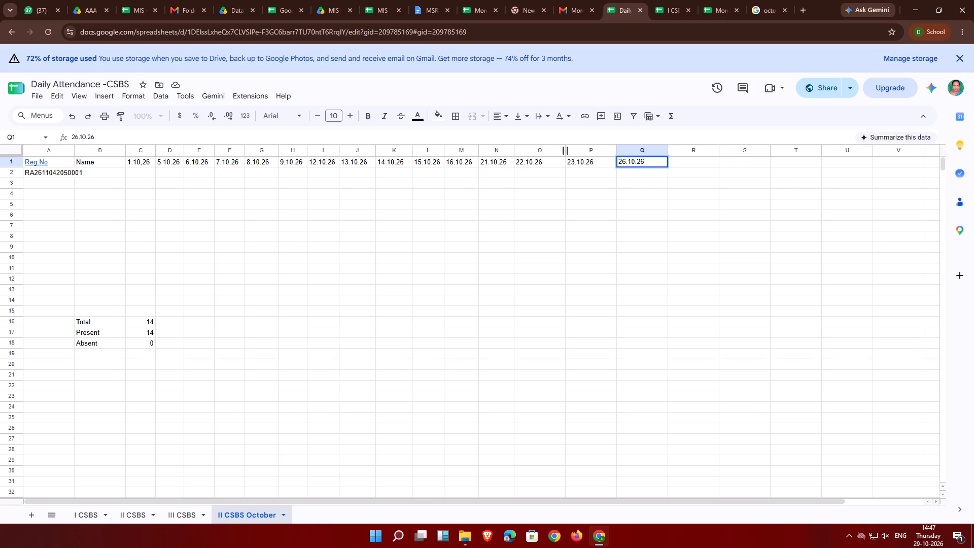
Narrow date columns O, P and Q, one by one, so each closely fits its heading from 22.10.26 to 26.10.26.
{"action": "left_click_drag", "start_coordinate": [566, 147], "coordinate": [542, 161]}
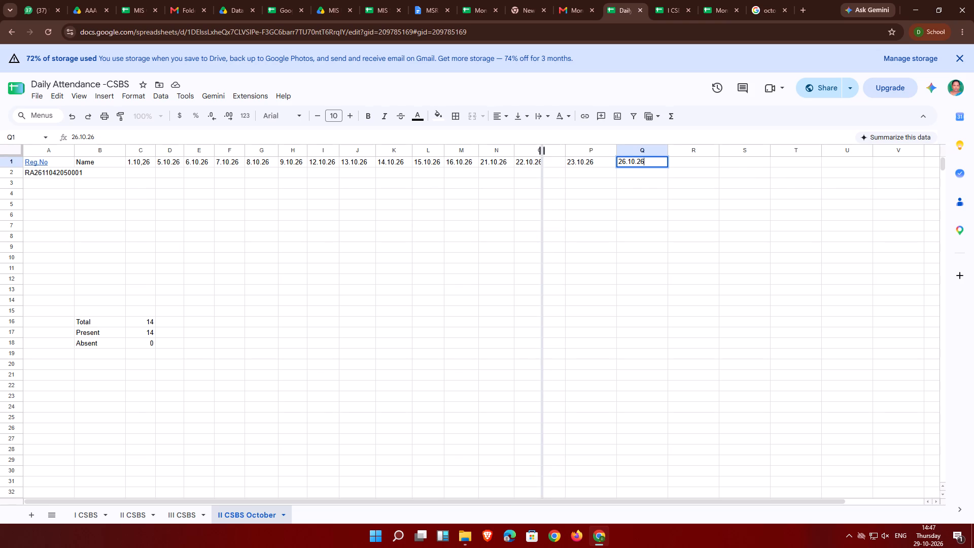
{"action": "left_click_drag", "start_coordinate": [542, 161], "coordinate": [545, 160]}
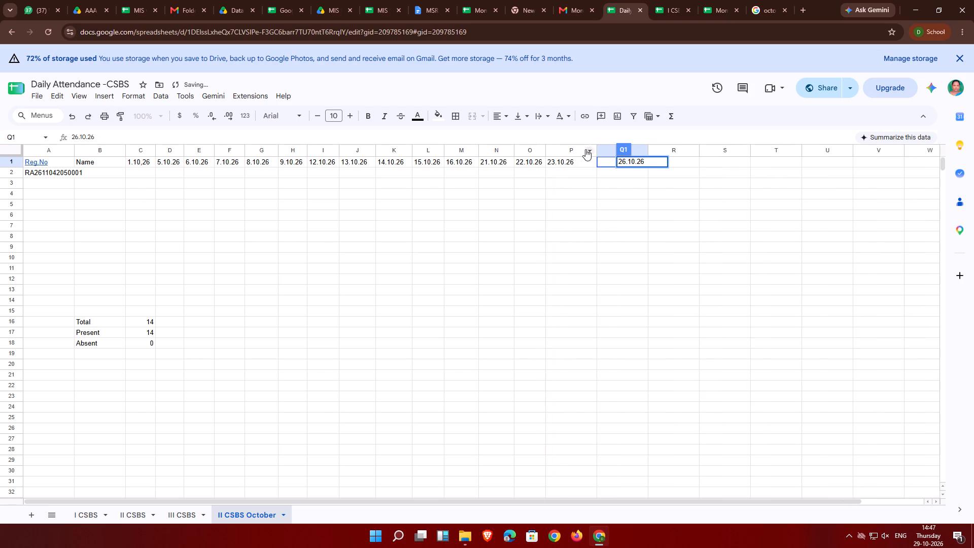
{"action": "left_click_drag", "start_coordinate": [598, 152], "coordinate": [575, 160]}
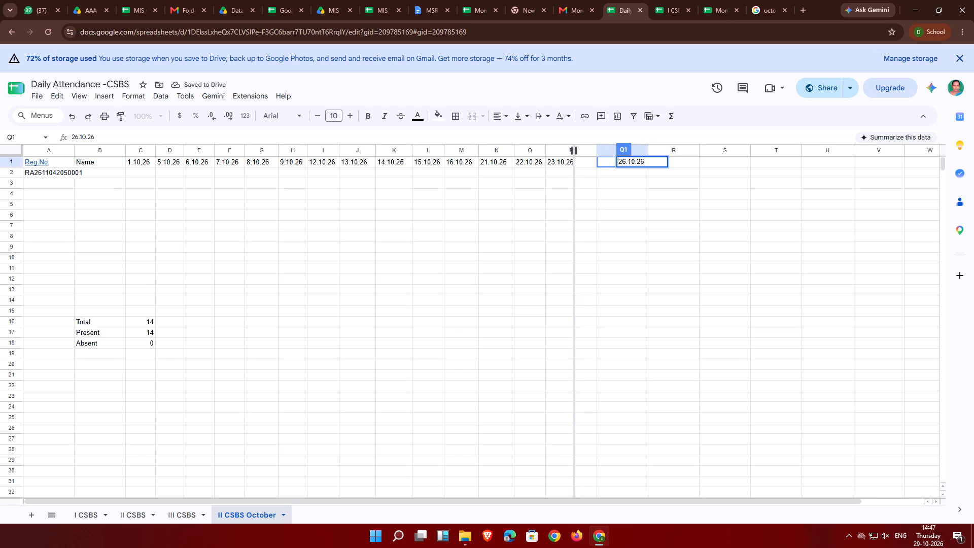
{"action": "left_click_drag", "start_coordinate": [575, 160], "coordinate": [579, 151]}
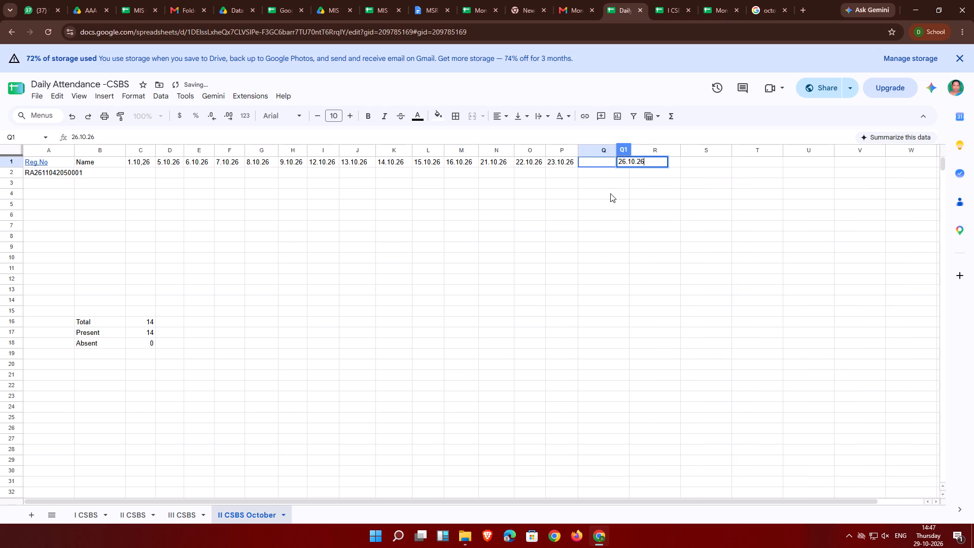
{"action": "left_click", "coordinate": [610, 193]}
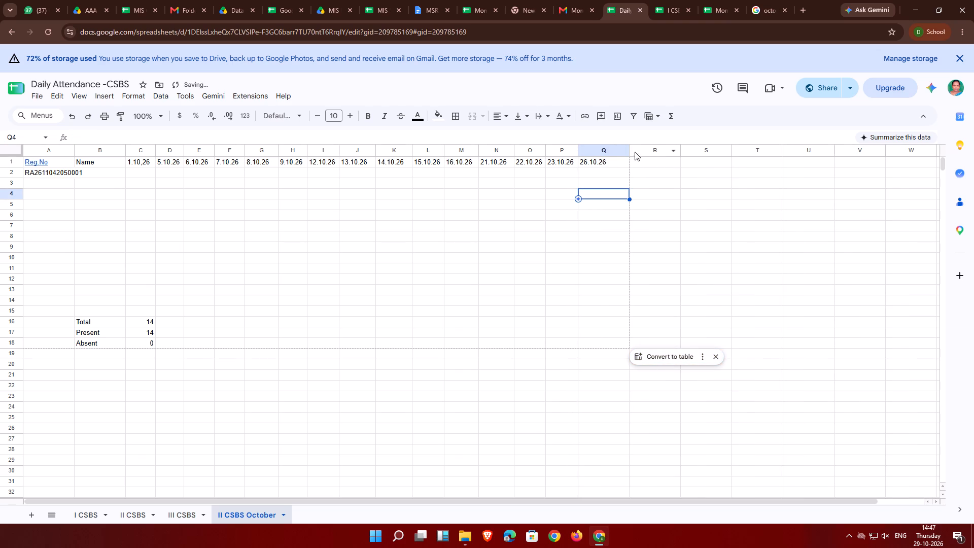
{"action": "left_click_drag", "start_coordinate": [628, 152], "coordinate": [611, 156]}
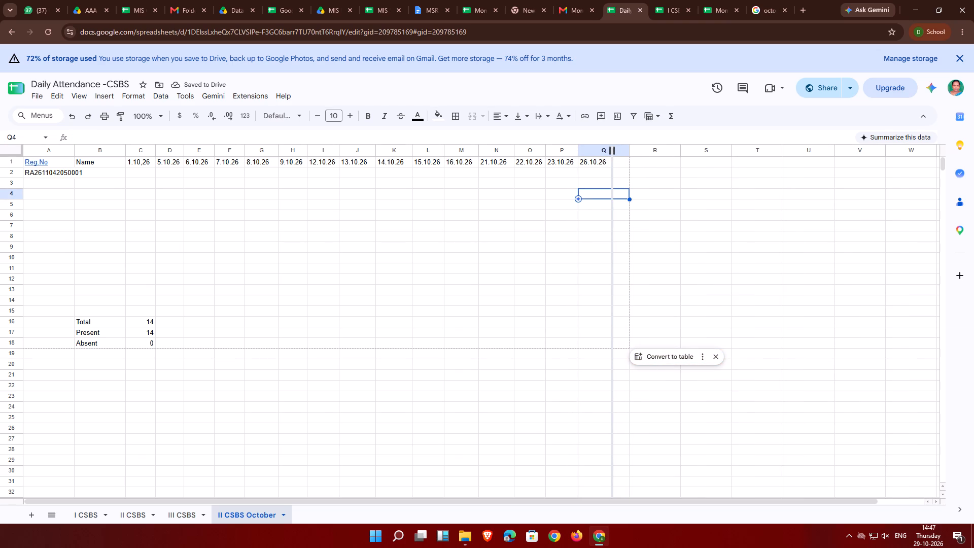
{"action": "left_click_drag", "start_coordinate": [611, 156], "coordinate": [610, 158]}
Enter 27 as the heading in cell R1 and narrow column R.
{"action": "left_click", "coordinate": [627, 160]}
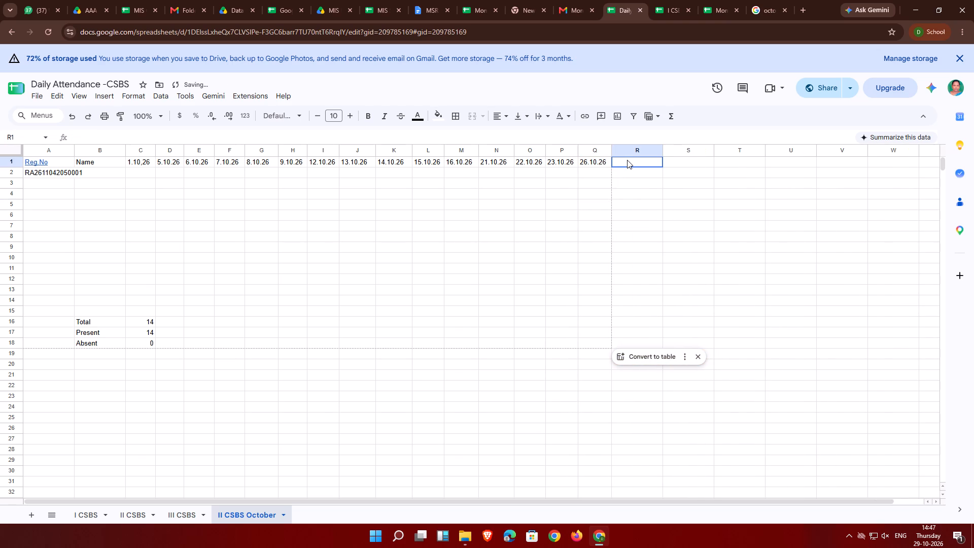
{"action": "key", "text": "2"}
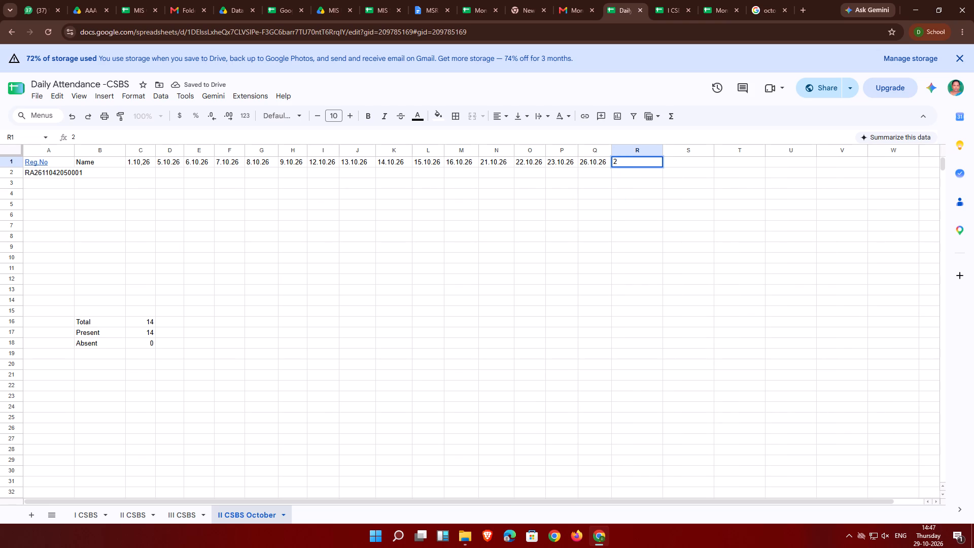
{"action": "key", "text": "7"}
{"action": "left_click_drag", "start_coordinate": [664, 148], "coordinate": [636, 156]}
{"action": "left_click", "coordinate": [654, 182]}
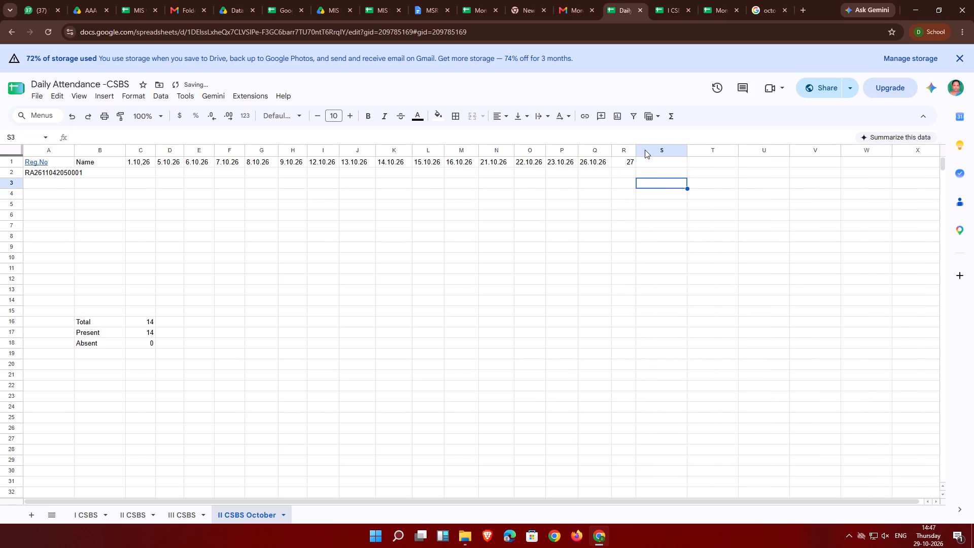
{"action": "left_click", "coordinate": [635, 146]}
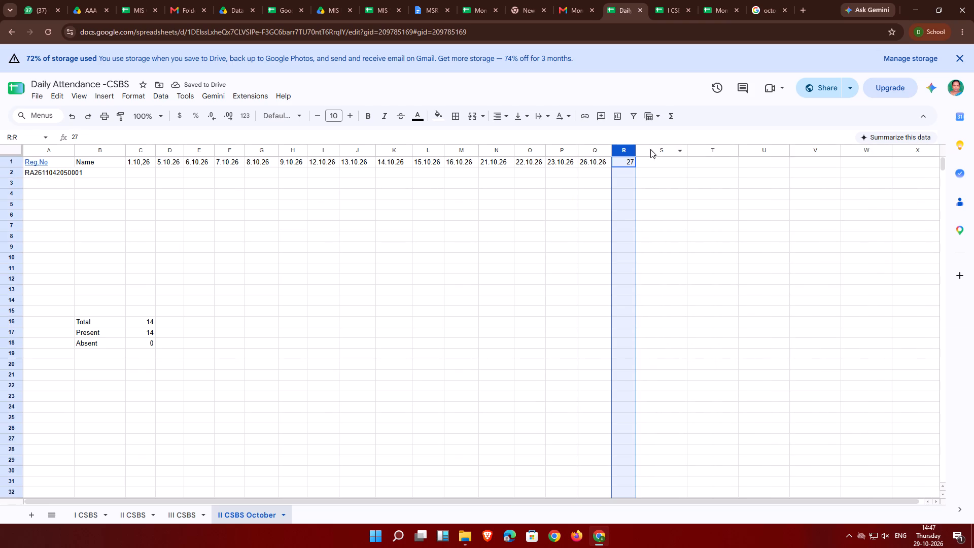
Narrow column S and enter 28 as the heading in cell S1.
{"action": "left_click", "coordinate": [644, 161]}
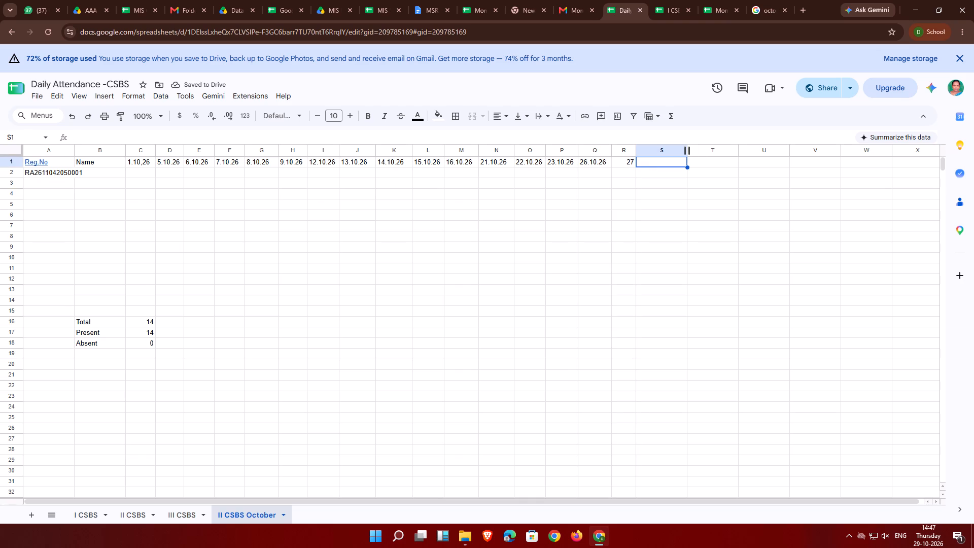
{"action": "left_click_drag", "start_coordinate": [686, 147], "coordinate": [663, 156]}
{"action": "double_click", "coordinate": [649, 162]}
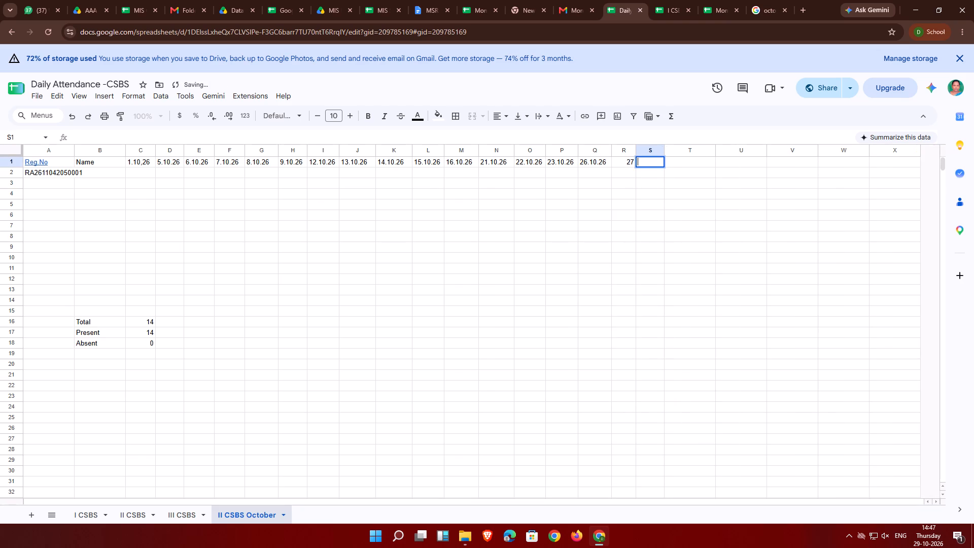
{"action": "key", "text": "2"}
{"action": "key", "text": "8"}
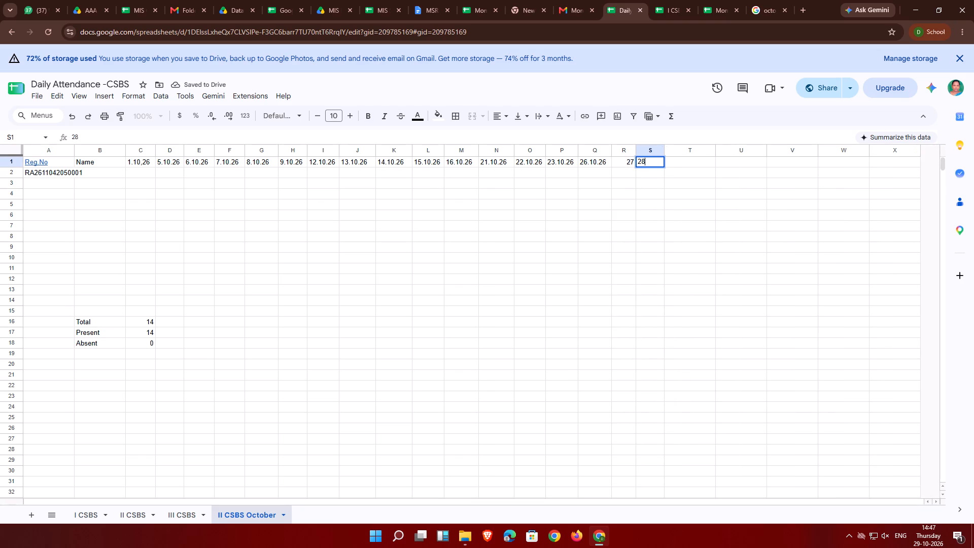
Enter 29 as the heading in cell T1.
{"action": "left_click", "coordinate": [675, 164]}
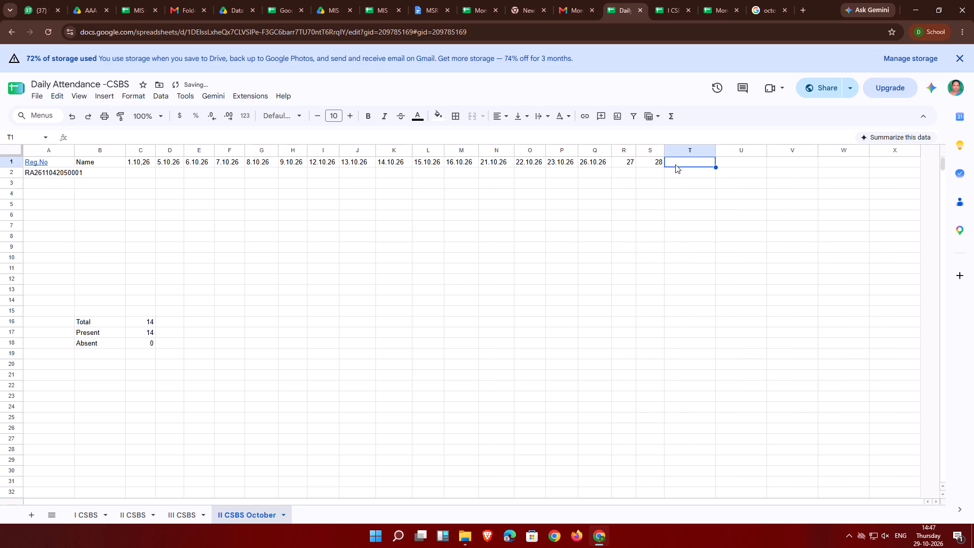
{"action": "key", "text": "2"}
{"action": "key", "text": "9"}
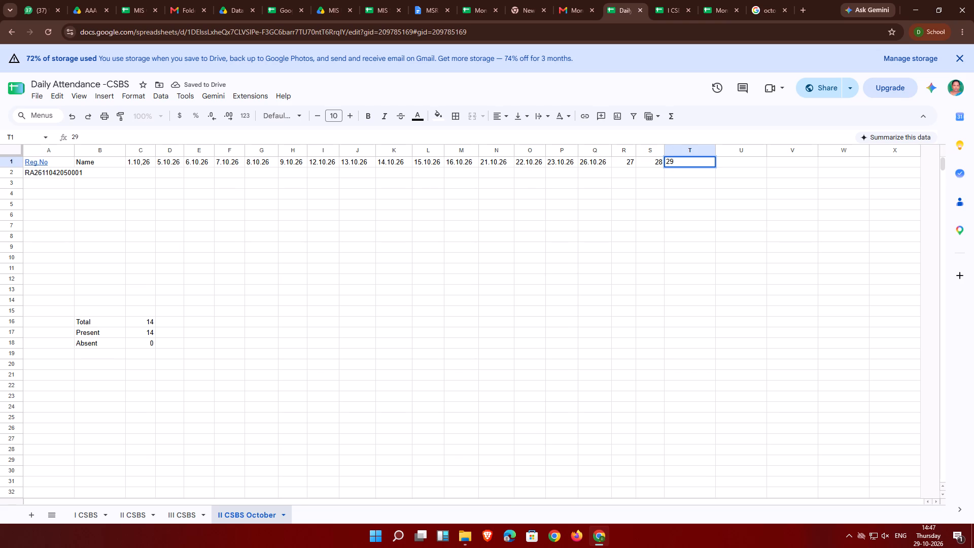
{"action": "left_click", "coordinate": [675, 176]}
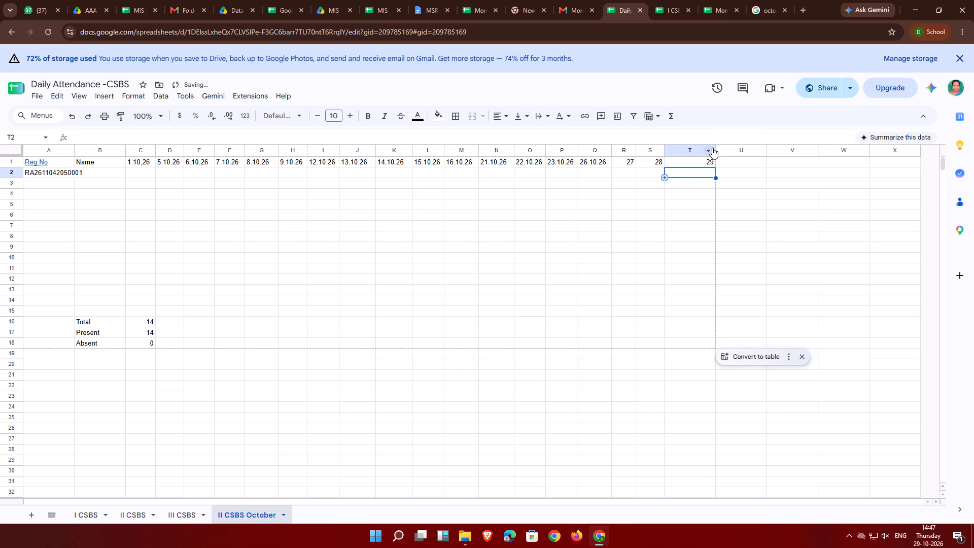
Narrow columns T, S and R so each closely fits its heading of 29, 28 and 27.
{"action": "left_click_drag", "start_coordinate": [714, 148], "coordinate": [682, 152]}
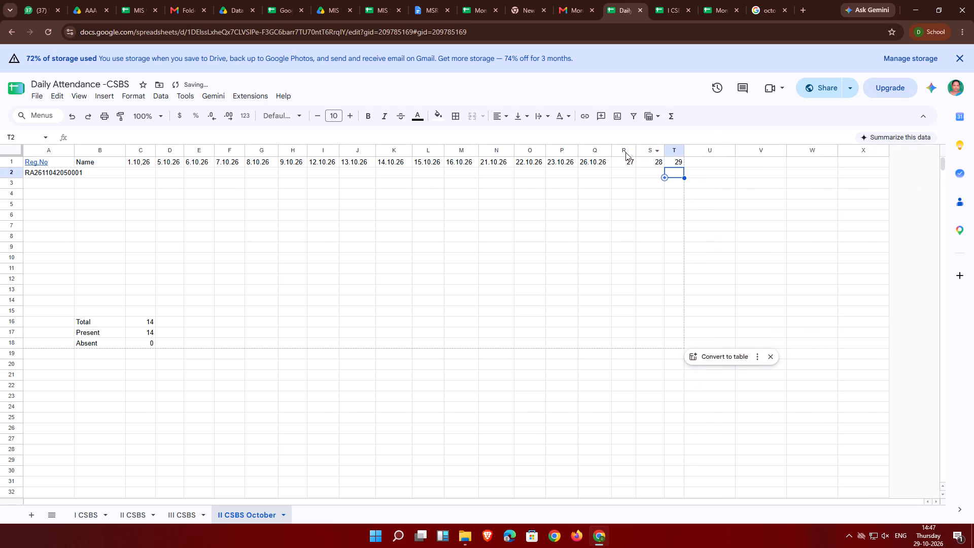
{"action": "left_click_drag", "start_coordinate": [662, 147], "coordinate": [652, 152]}
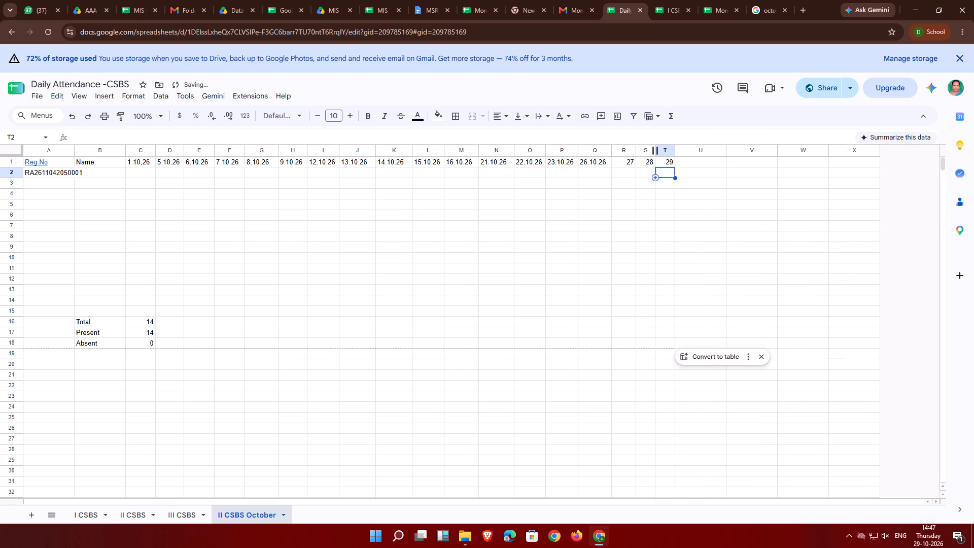
{"action": "left_click_drag", "start_coordinate": [635, 149], "coordinate": [627, 151]}
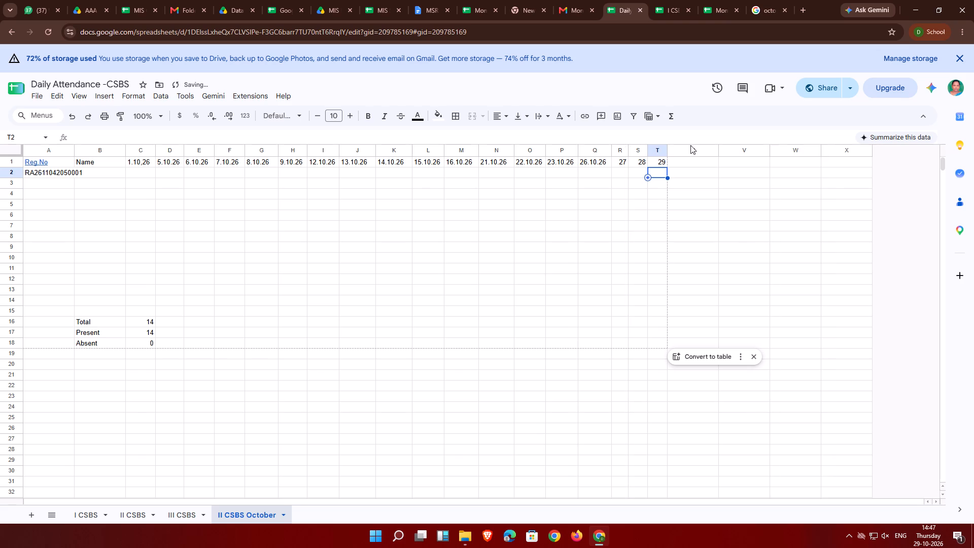
Enter 30 as the heading in cell U1 and narrow column U to fit it.
{"action": "left_click", "coordinate": [671, 162]}
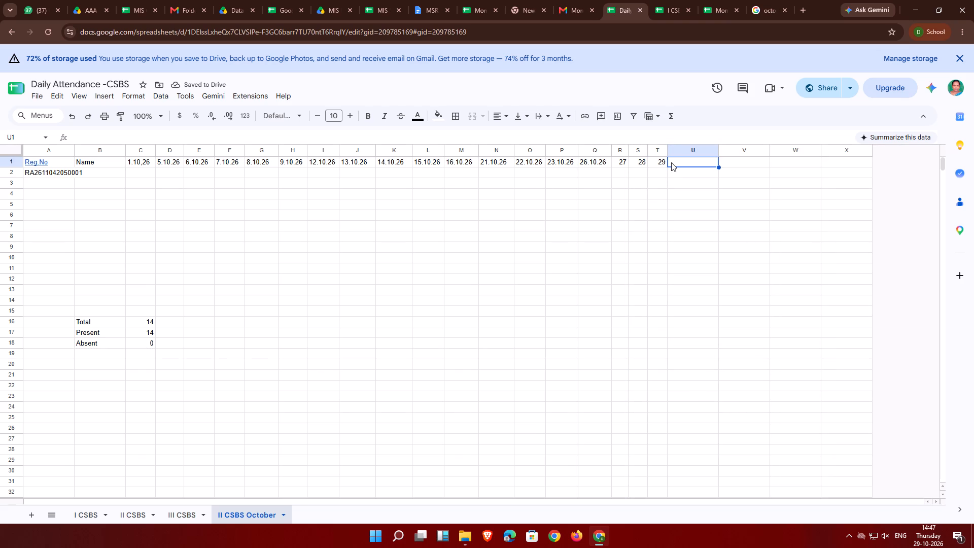
{"action": "key", "text": "3"}
{"action": "key", "text": "0"}
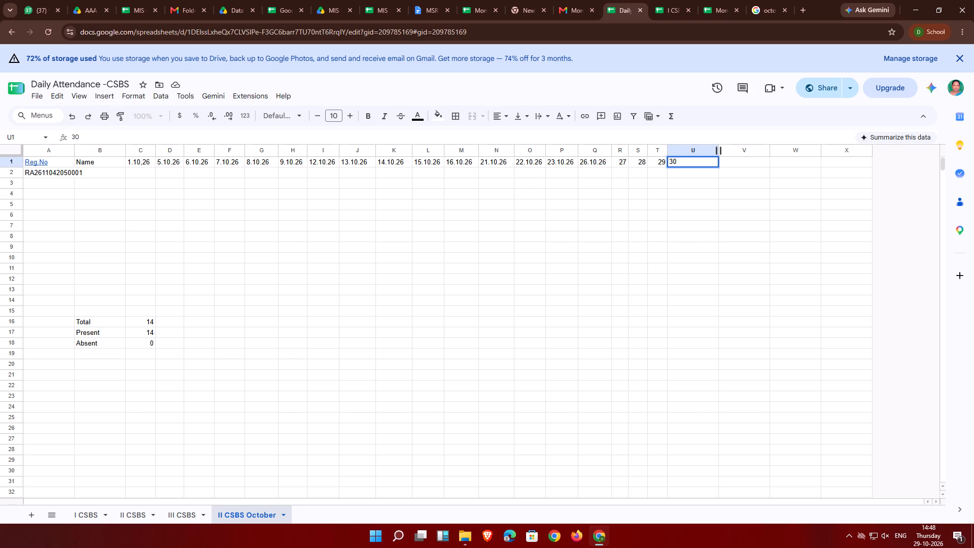
{"action": "left_click_drag", "start_coordinate": [717, 151], "coordinate": [680, 157]}
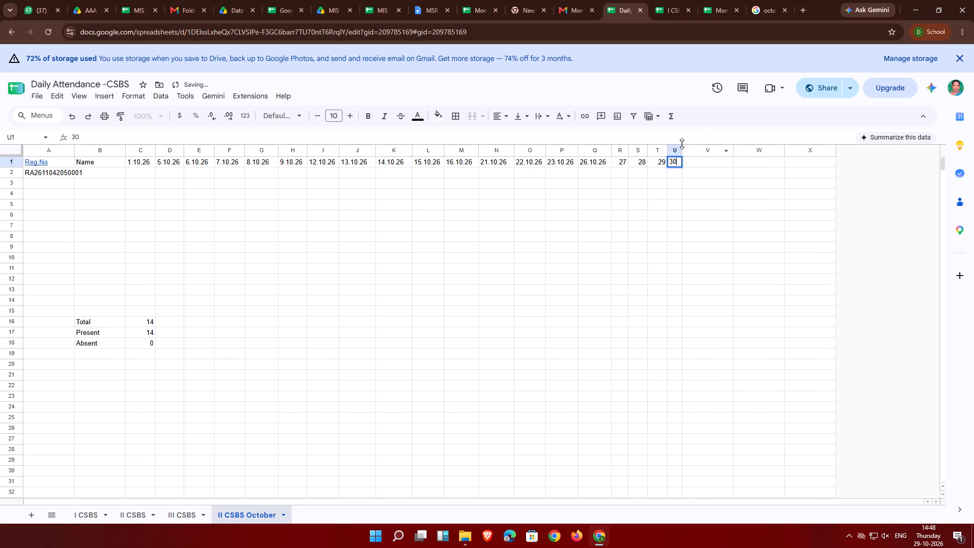
{"action": "left_click_drag", "start_coordinate": [680, 153], "coordinate": [684, 147]}
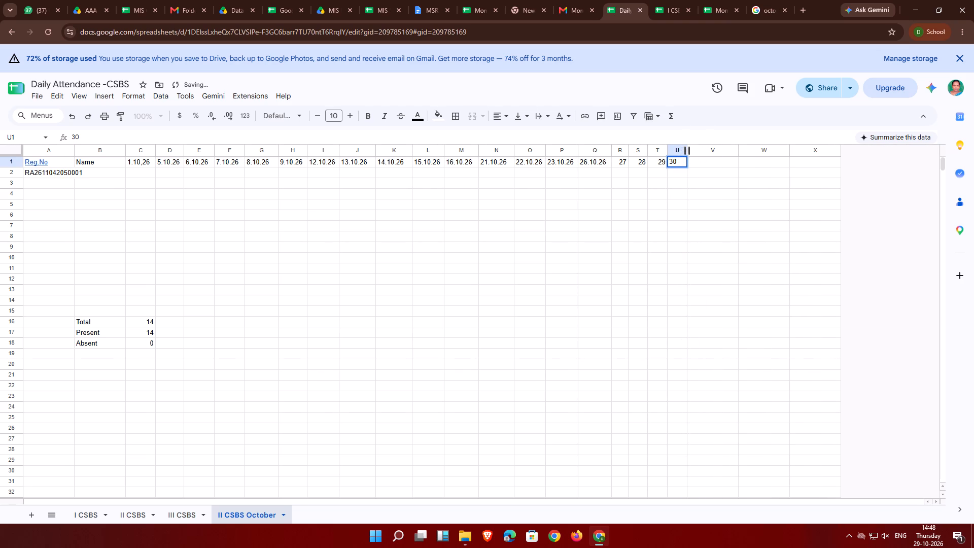
{"action": "left_click", "coordinate": [681, 191]}
{"action": "left_click", "coordinate": [712, 158]}
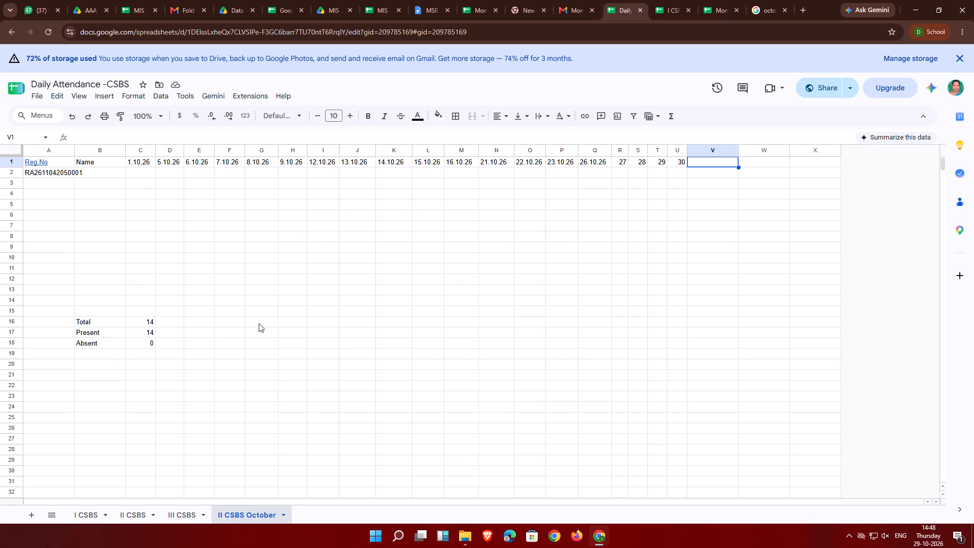
Fill the Total value of 14 from cell C16 across row 16 to the 30 column, U16.
{"action": "left_click", "coordinate": [147, 318]}
{"action": "left_click_drag", "start_coordinate": [156, 325], "coordinate": [684, 316]}
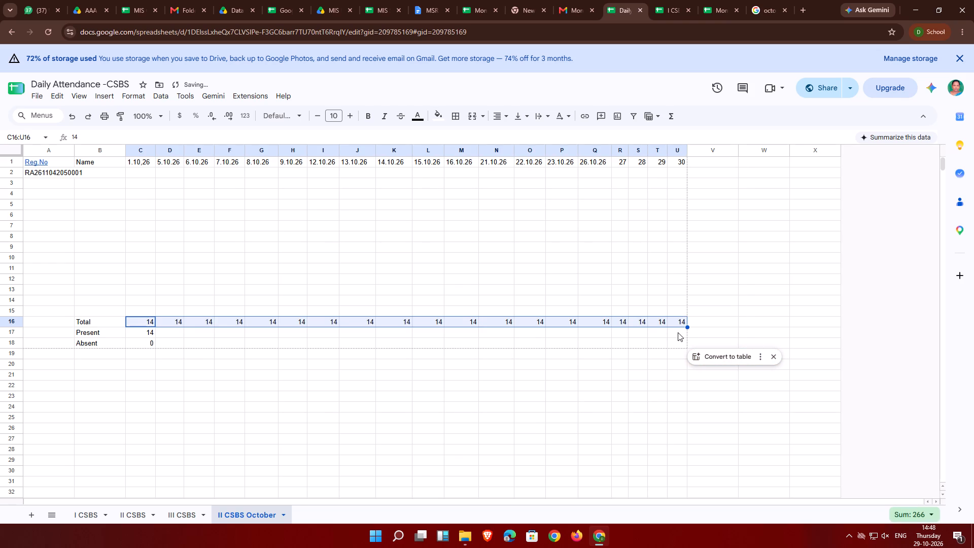
In the Present row, enter 14 for date 29 in cell T17 and 11 for date 28 in cell S17.
{"action": "left_click", "coordinate": [678, 332]}
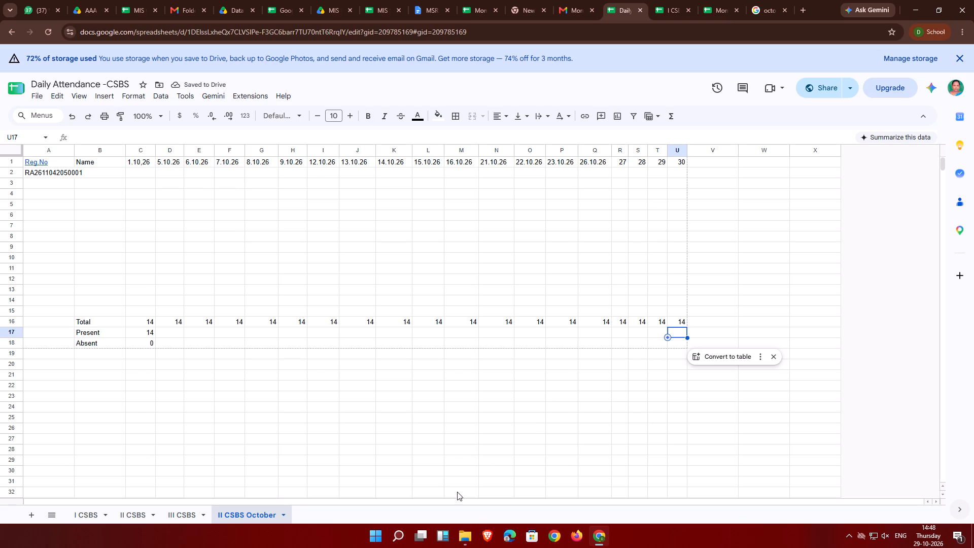
{"action": "left_click", "coordinate": [675, 332]}
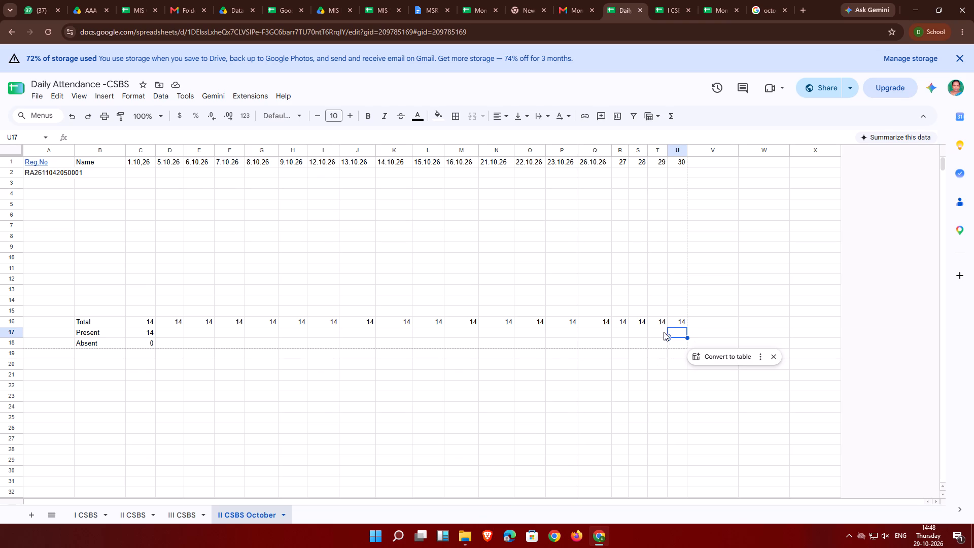
{"action": "left_click", "coordinate": [658, 332]}
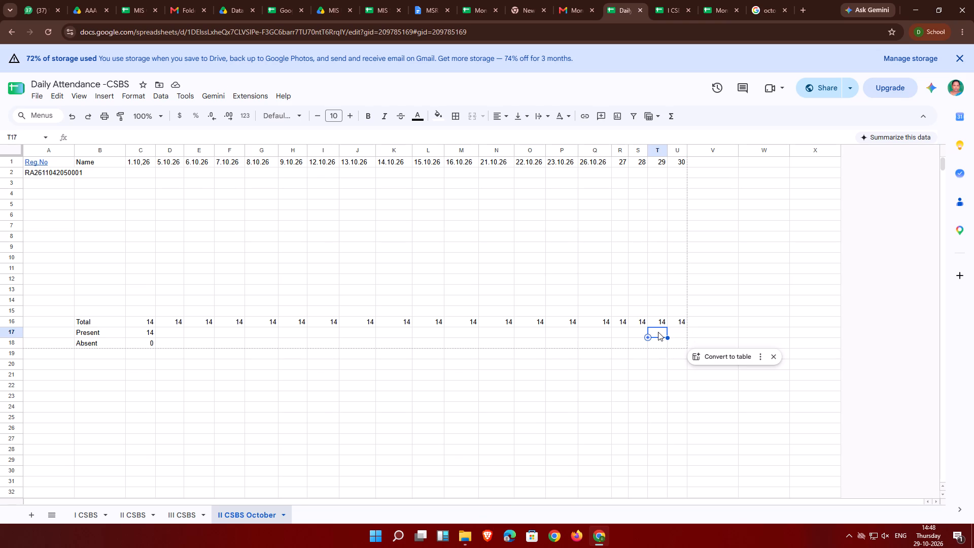
{"action": "key", "text": "1"}
{"action": "key", "text": "4"}
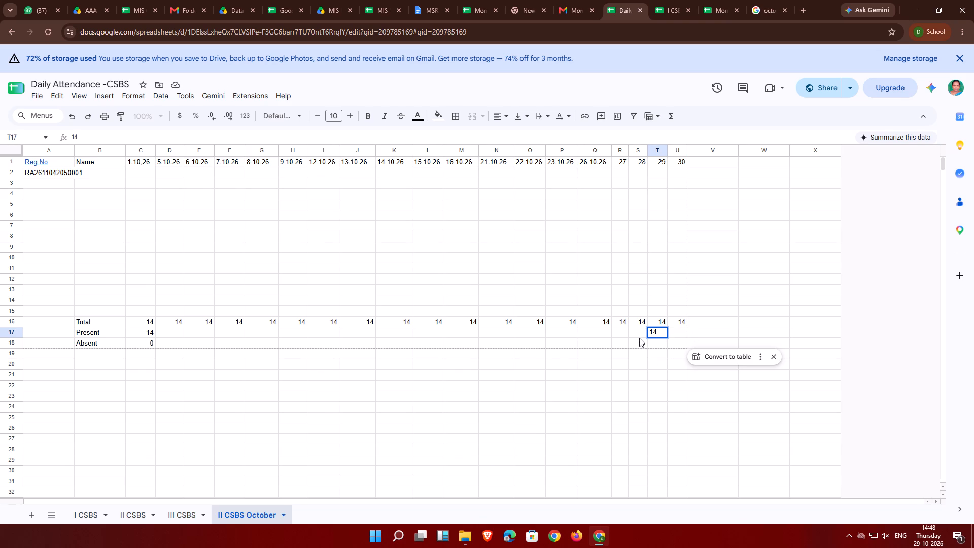
{"action": "left_click", "coordinate": [638, 330]}
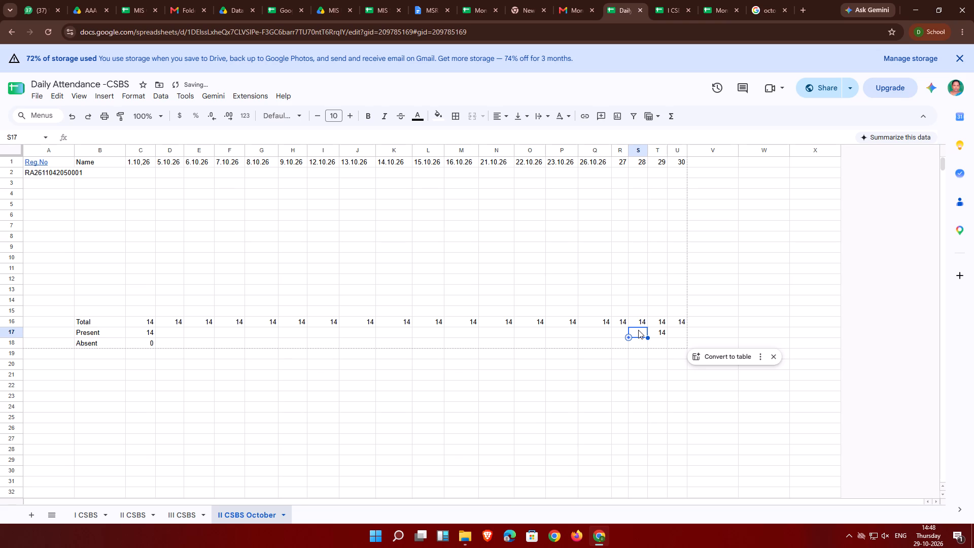
{"action": "type", "text": "11"}
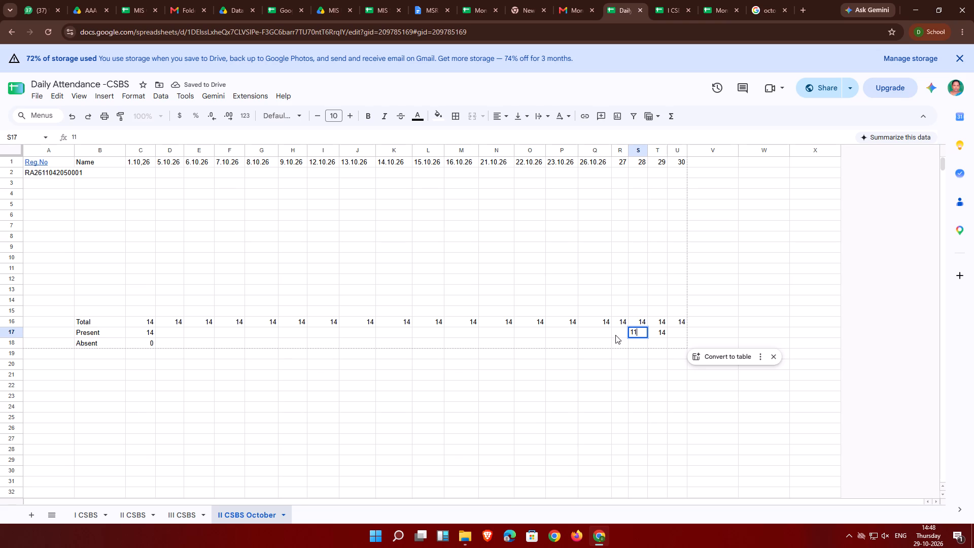
{"action": "left_click", "coordinate": [619, 334]}
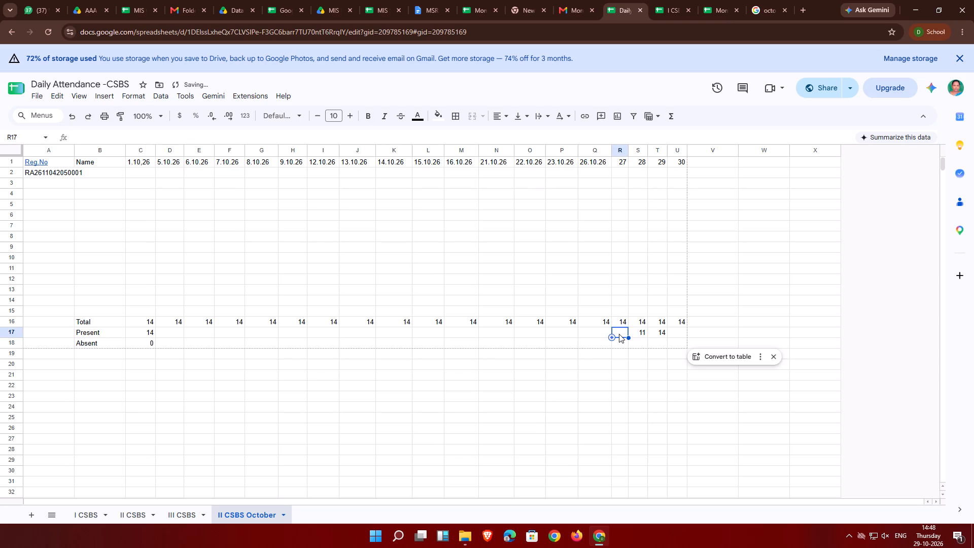
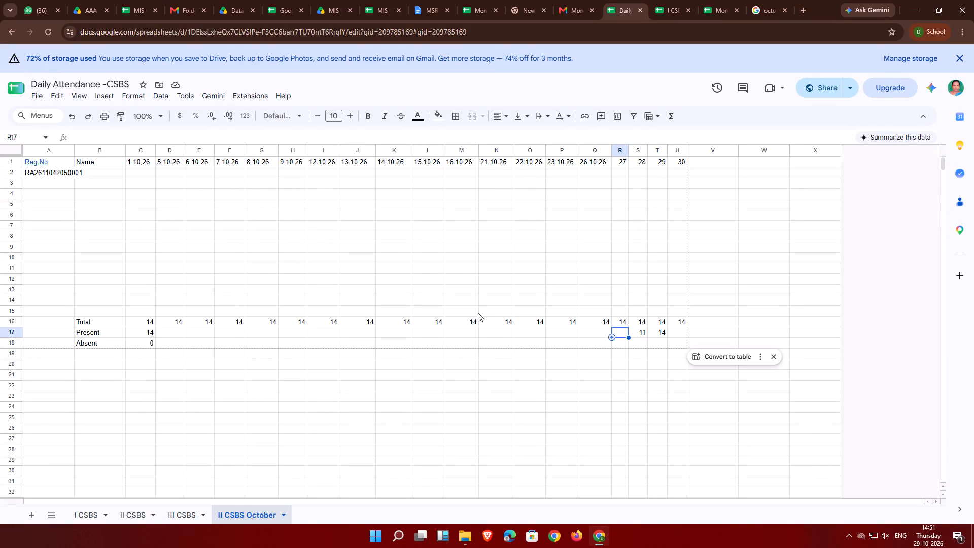
In the Present row, enter 14 for date 16.10.26 in cell M17.
{"action": "left_click", "coordinate": [470, 333]}
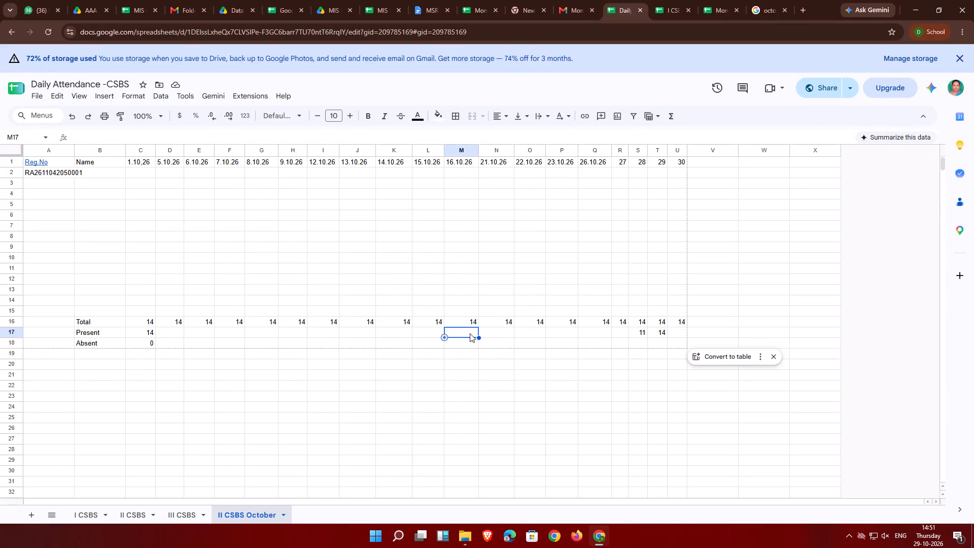
{"action": "type", "text": "14"}
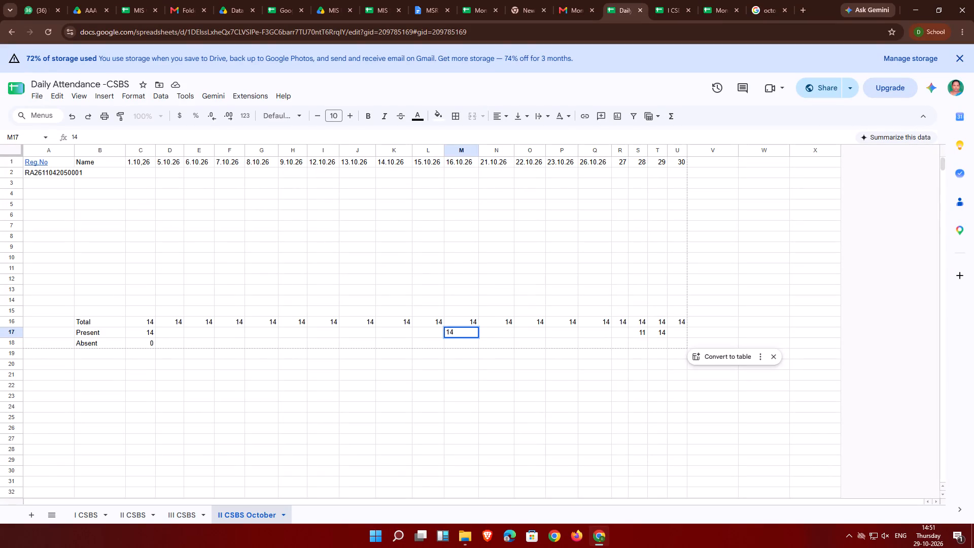
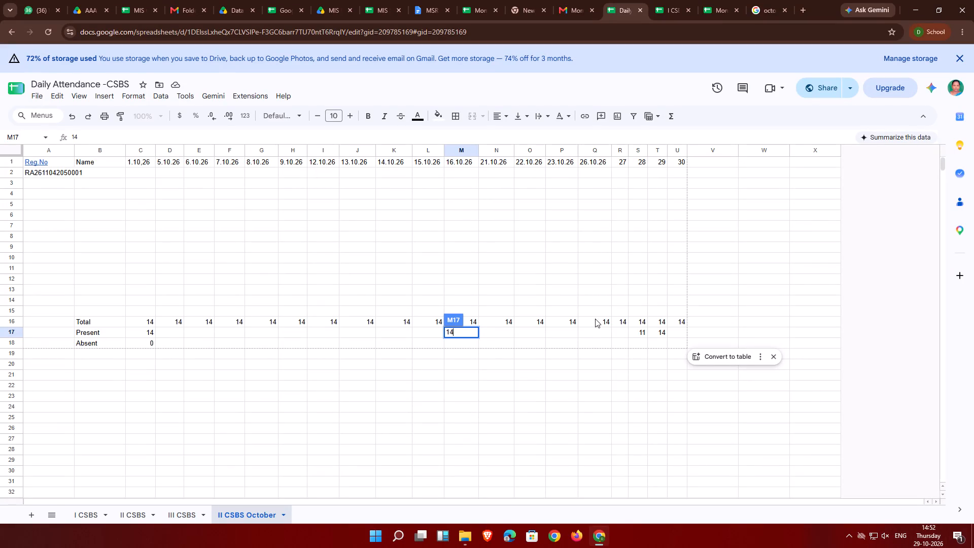
In the Present row, enter 11 for date 26.10.26 in cell Q17 and 14 for date 27 in cell R17.
{"action": "left_click", "coordinate": [597, 335]}
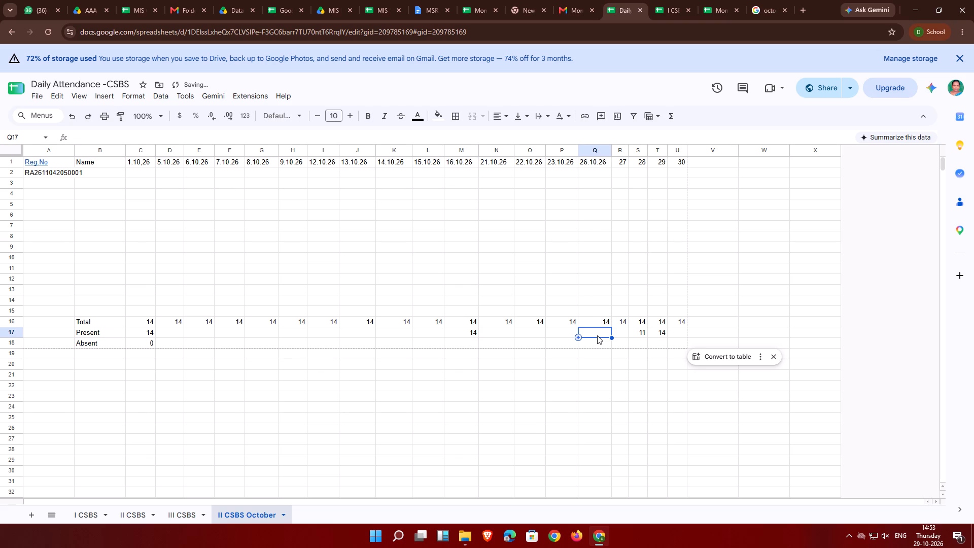
{"action": "type", "text": "11"}
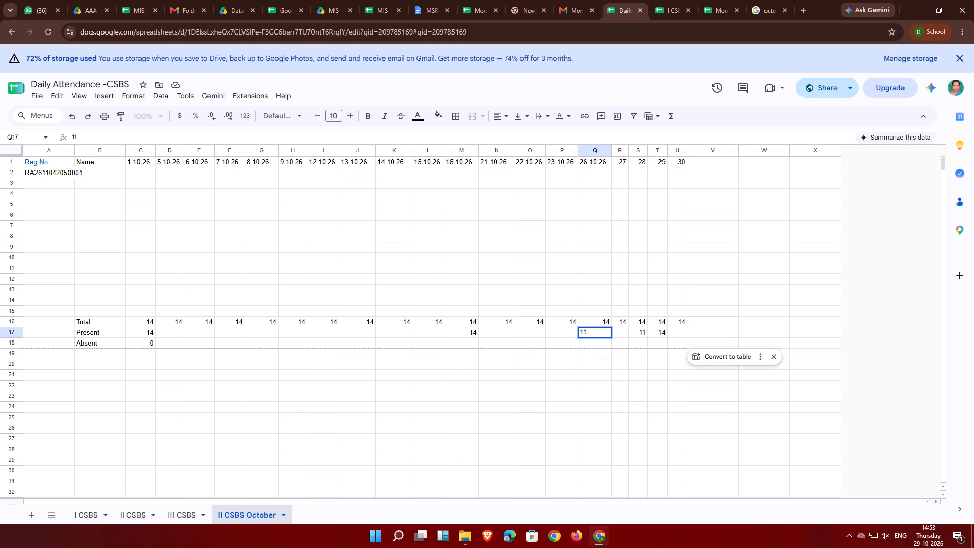
{"action": "left_click", "coordinate": [581, 416]}
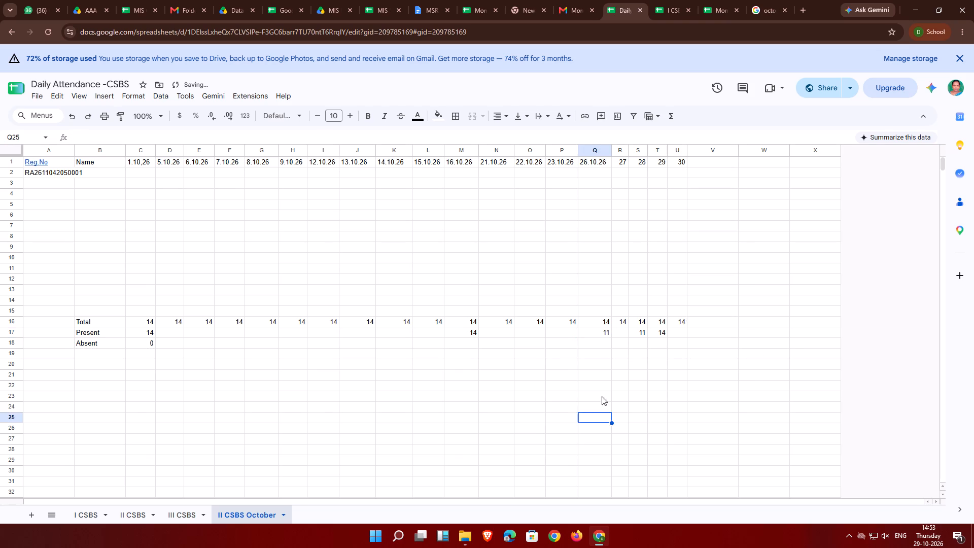
{"action": "left_click", "coordinate": [623, 330]}
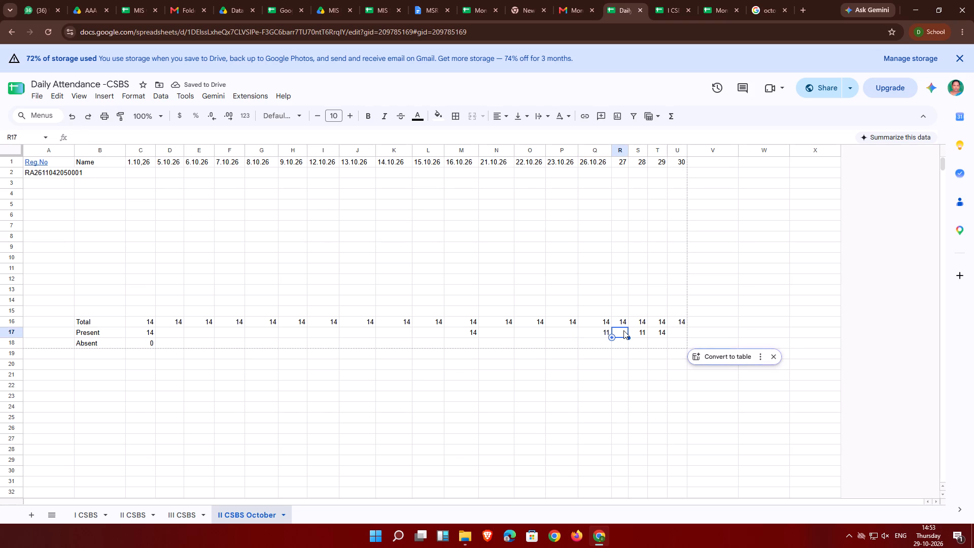
{"action": "key", "text": "1"}
{"action": "key", "text": "4"}
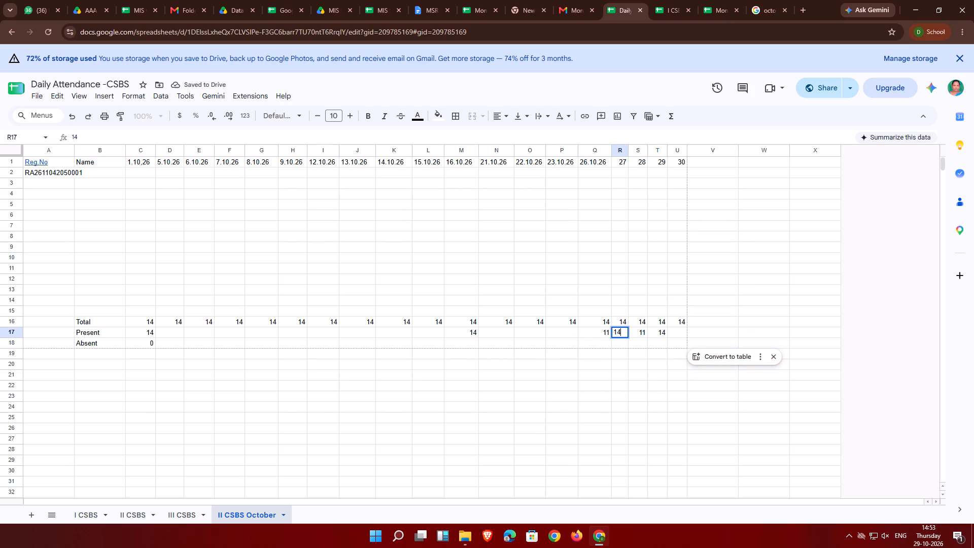
{"action": "left_click", "coordinate": [517, 533]}
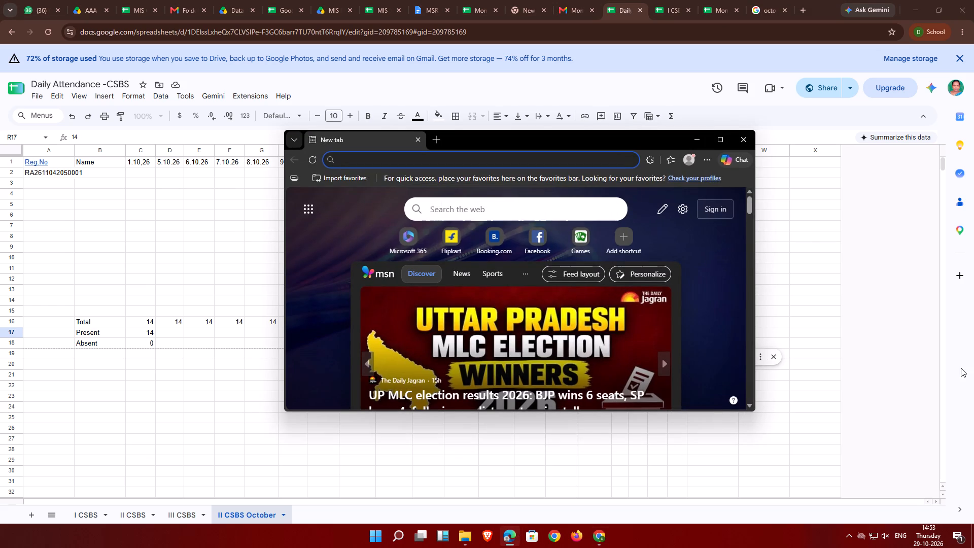
{"action": "left_click", "coordinate": [750, 144]}
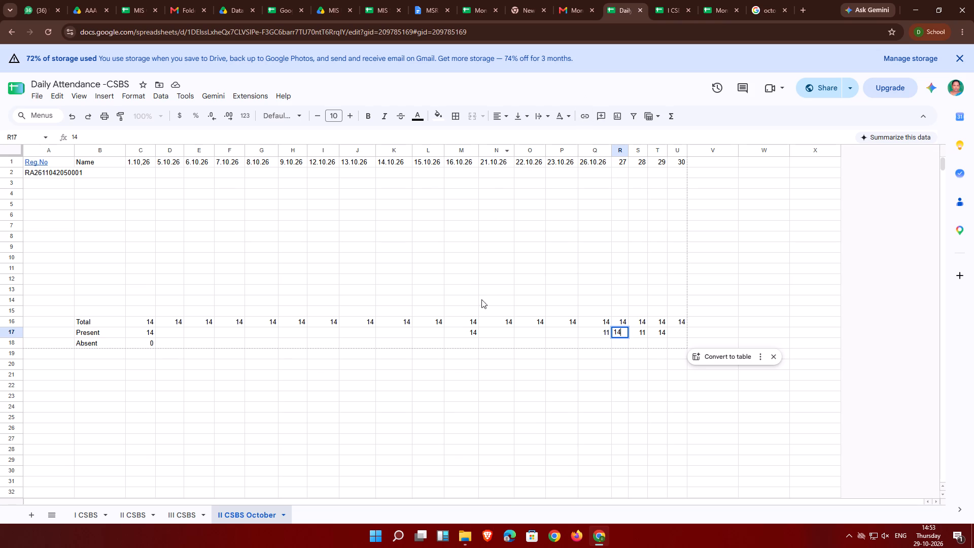
In the Present row, enter 13 for date 21.10.26 in cell N17.
{"action": "left_click", "coordinate": [493, 331]}
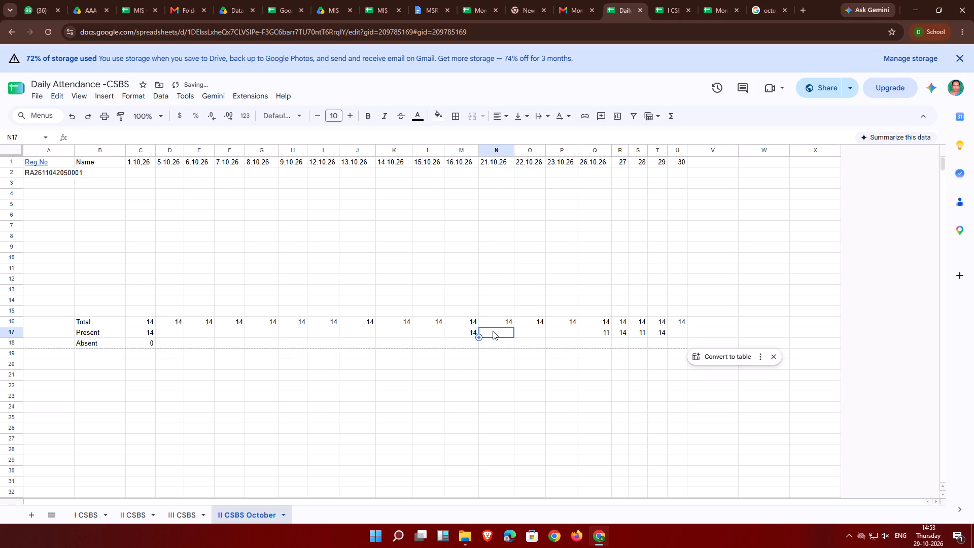
{"action": "key", "text": "1"}
{"action": "key", "text": "3"}
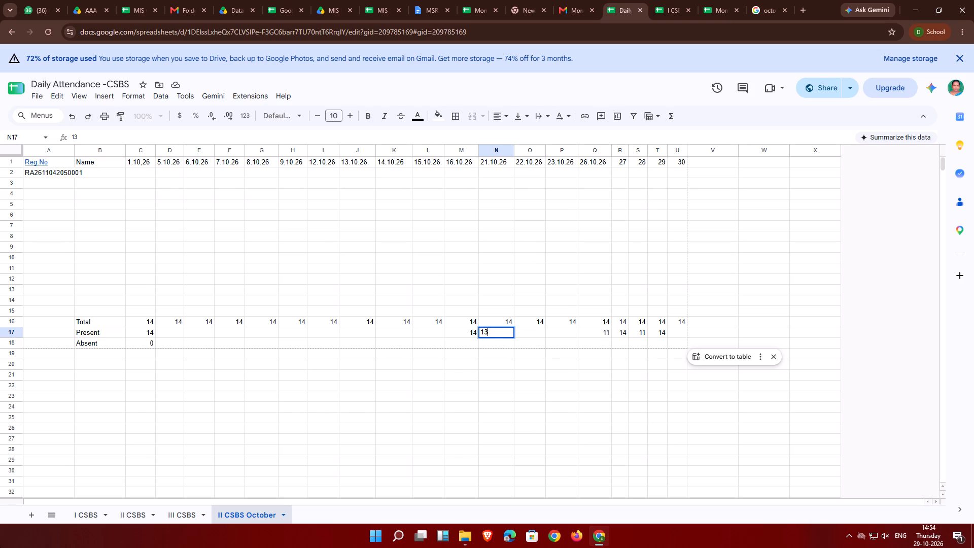
{"action": "scroll", "coordinate": [0, 547], "scroll_direction": "up", "scroll_amount": 2}
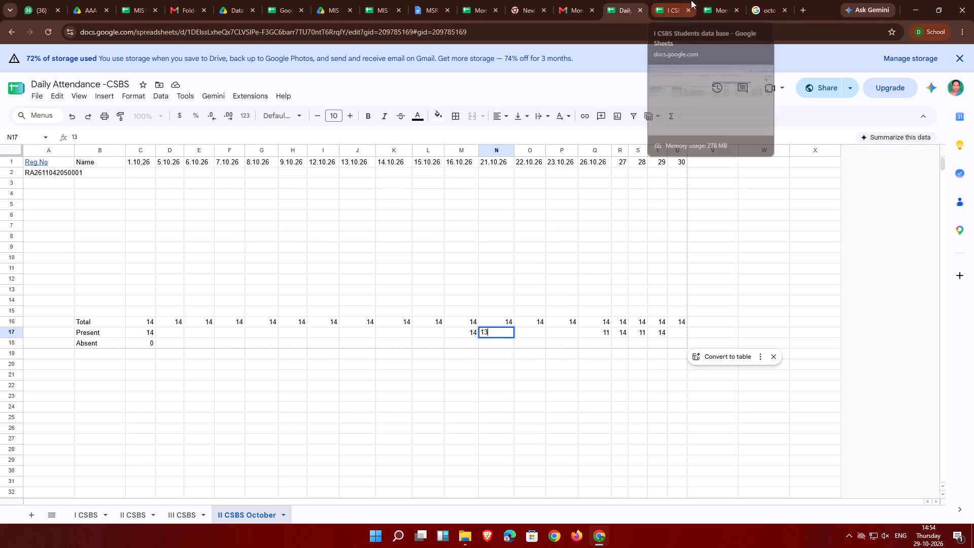
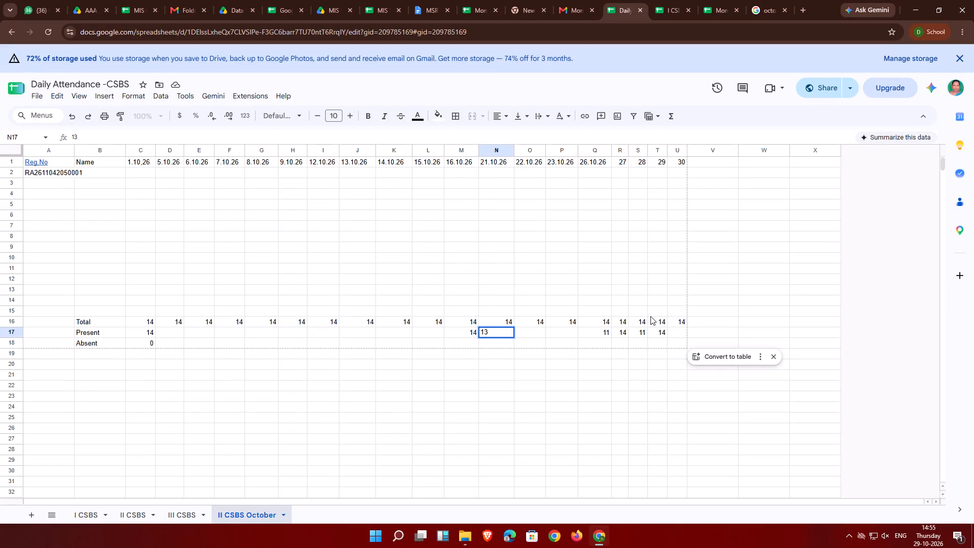
In the Present row, enter 14 for date 22.10.26 in cell O17 and 14 for date 23.10.26 in cell P17.
{"action": "left_click", "coordinate": [567, 404]}
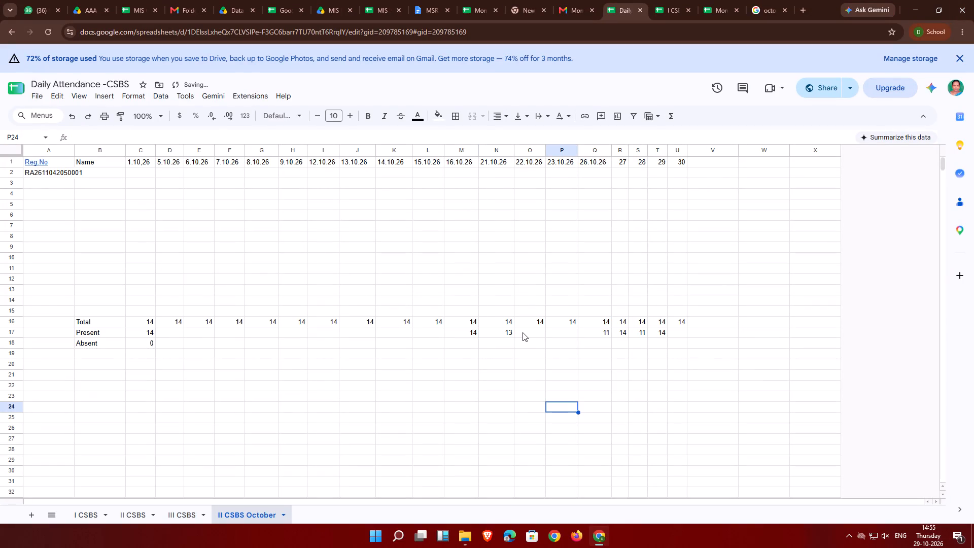
{"action": "left_click", "coordinate": [523, 332]}
{"action": "type", "text": "14"}
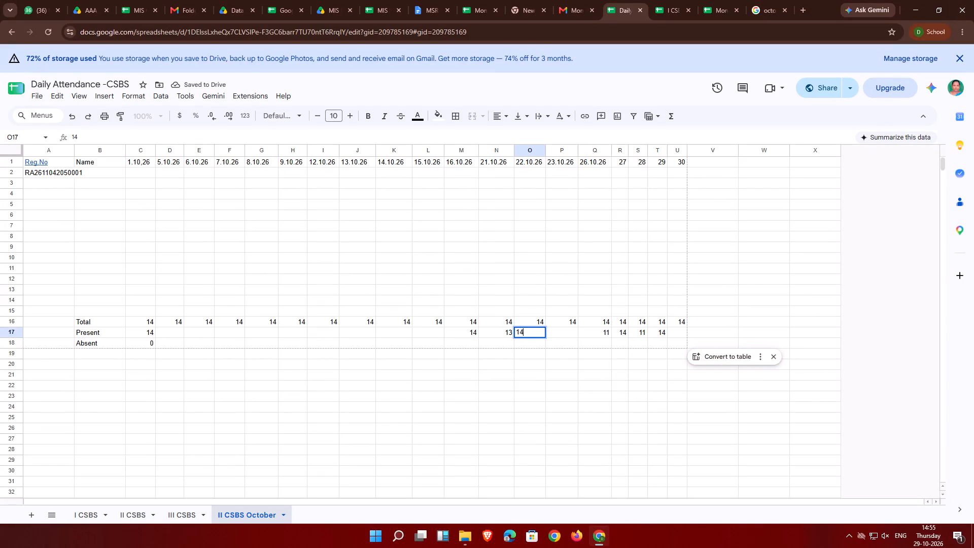
{"action": "left_click", "coordinate": [561, 336]}
{"action": "type", "text": "14"}
{"action": "left_click", "coordinate": [457, 386]}
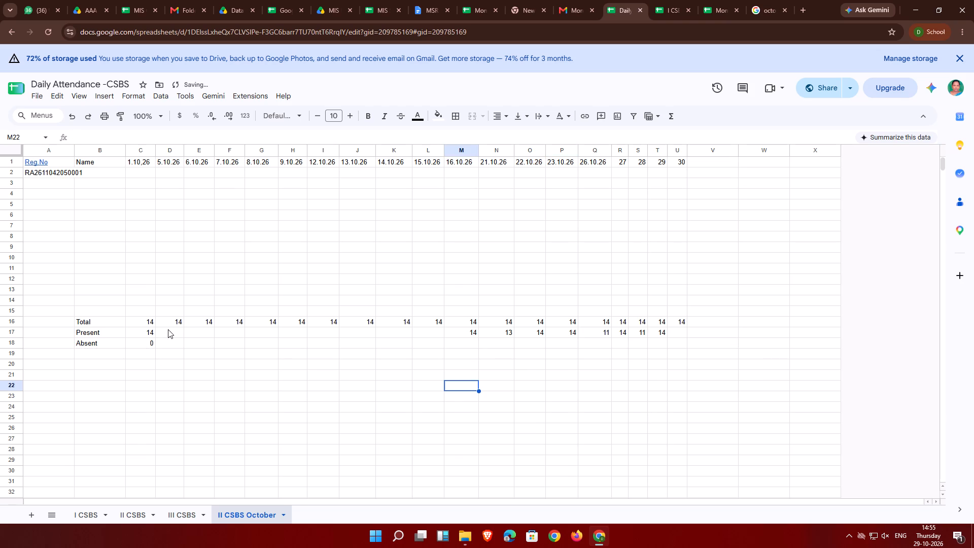
In the Present row, enter 14 for date 5.10.26 in cell D17 and 13 for date 6.10.26 in cell E17.
{"action": "left_click", "coordinate": [168, 330]}
{"action": "type", "text": "14"}
{"action": "left_click", "coordinate": [204, 332]}
{"action": "type", "text": "13"}
{"action": "left_click", "coordinate": [230, 332]}
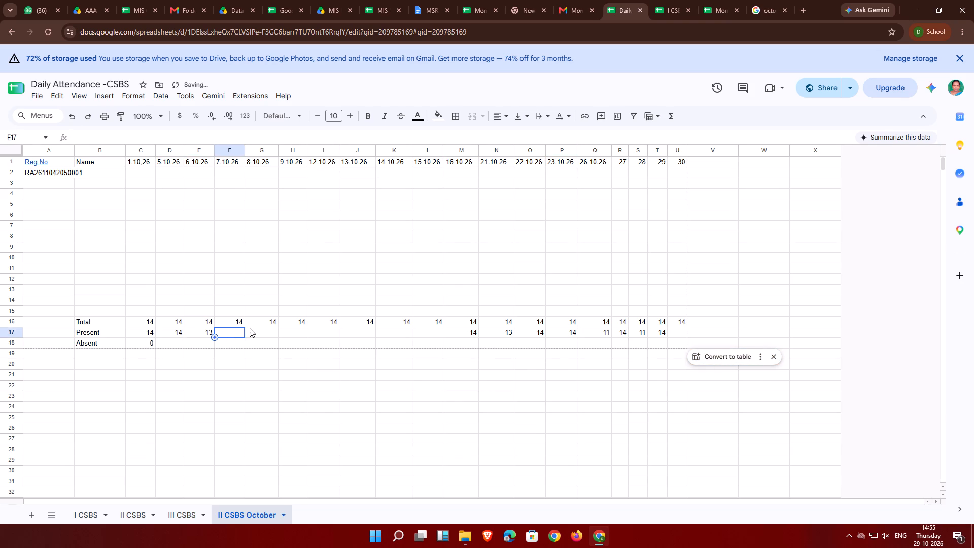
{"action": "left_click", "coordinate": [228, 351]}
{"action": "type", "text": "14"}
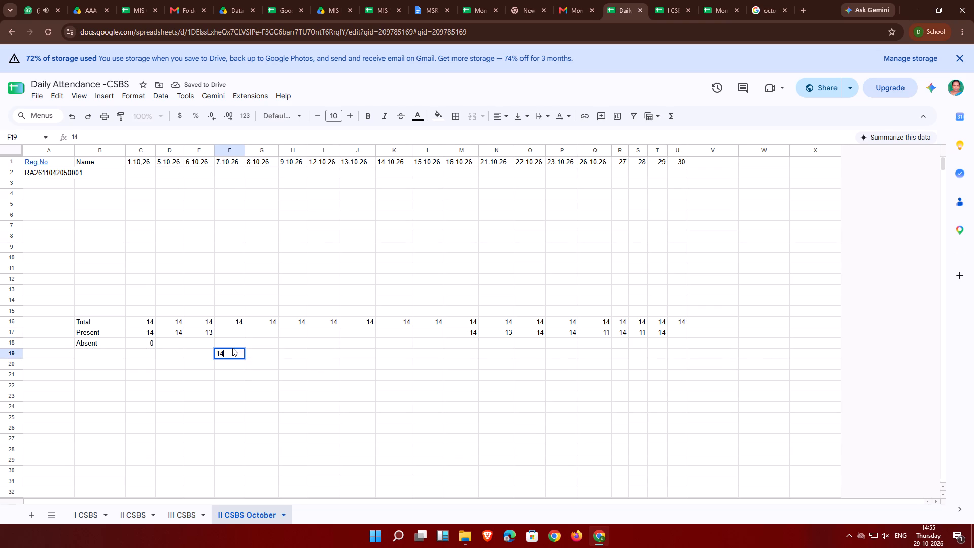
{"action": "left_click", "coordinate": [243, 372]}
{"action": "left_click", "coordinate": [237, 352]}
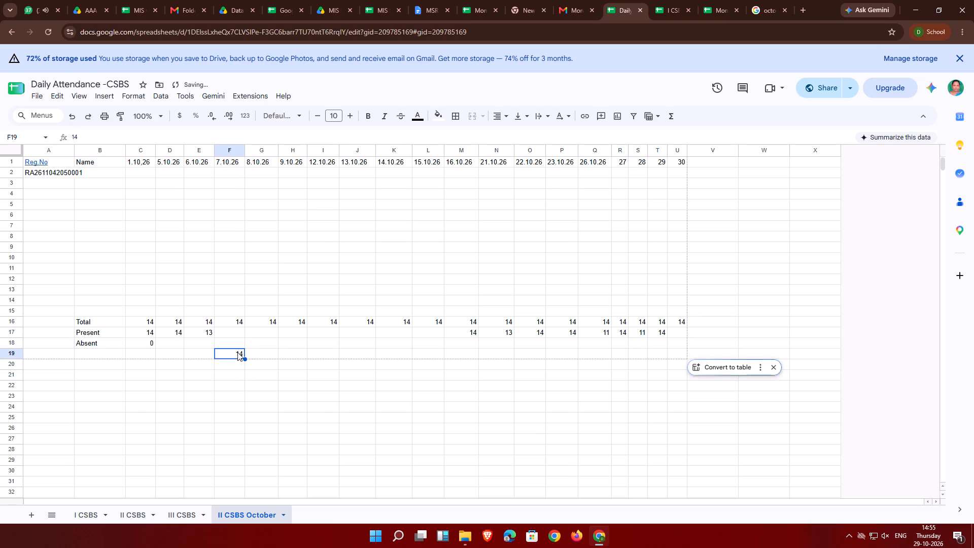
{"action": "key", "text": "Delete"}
Enter 14 as Present for date 7.10.26 in cell F17 and fill it across to date 12.10.26 in cell I17.
{"action": "left_click", "coordinate": [237, 331]}
{"action": "type", "text": "14"}
{"action": "left_click", "coordinate": [233, 369]}
{"action": "left_click", "coordinate": [232, 333]}
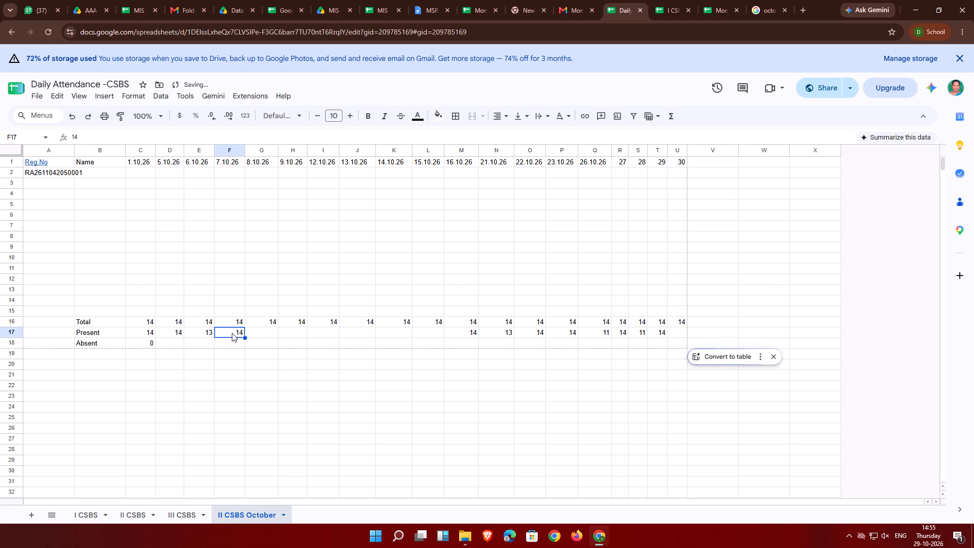
{"action": "left_click_drag", "start_coordinate": [245, 339], "coordinate": [252, 339]}
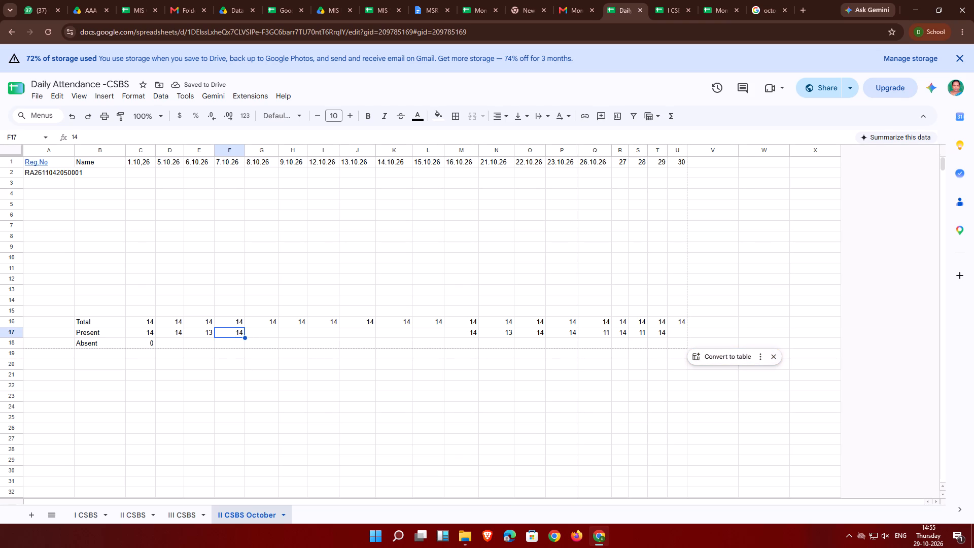
{"action": "left_click_drag", "start_coordinate": [244, 336], "coordinate": [315, 327]}
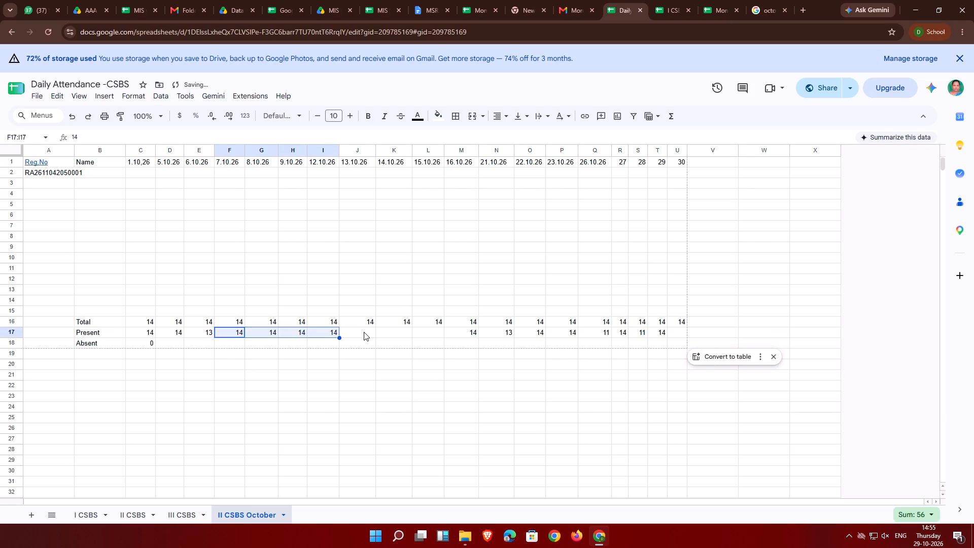
In the Present row, enter 12 for date 13.10.26, 13 for 14.10.26 and 14 for 15.10.26 in cells J17 to L17.
{"action": "left_click", "coordinate": [364, 332]}
{"action": "type", "text": "12"}
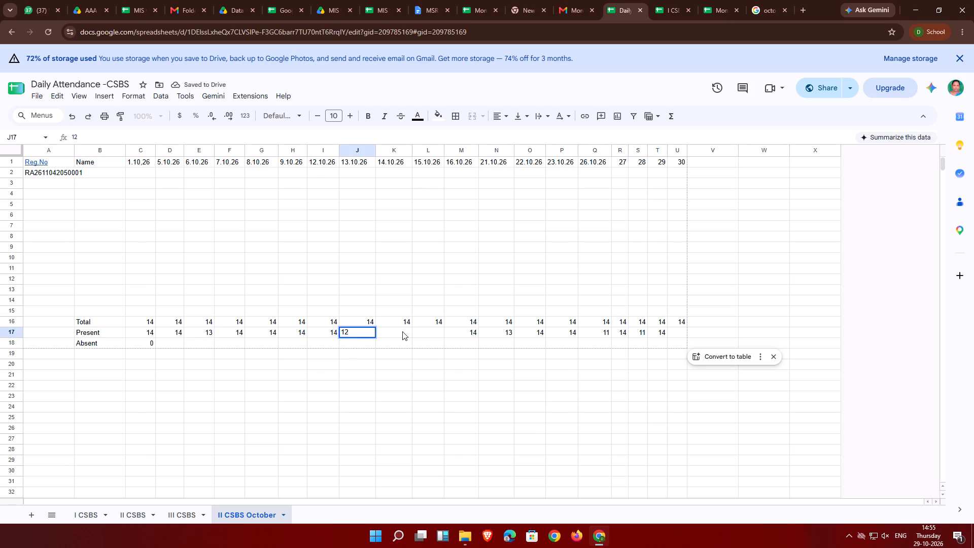
{"action": "left_click", "coordinate": [402, 331]}
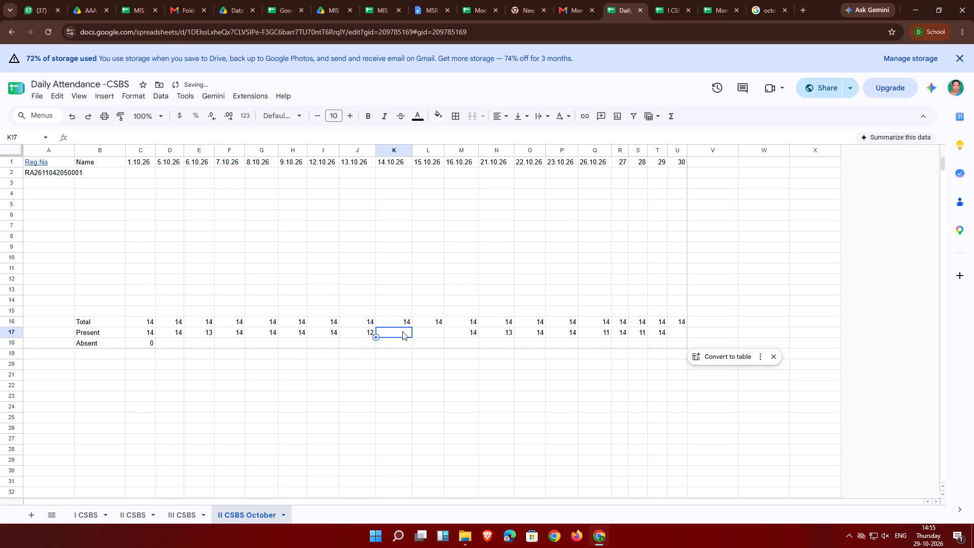
{"action": "type", "text": "13"}
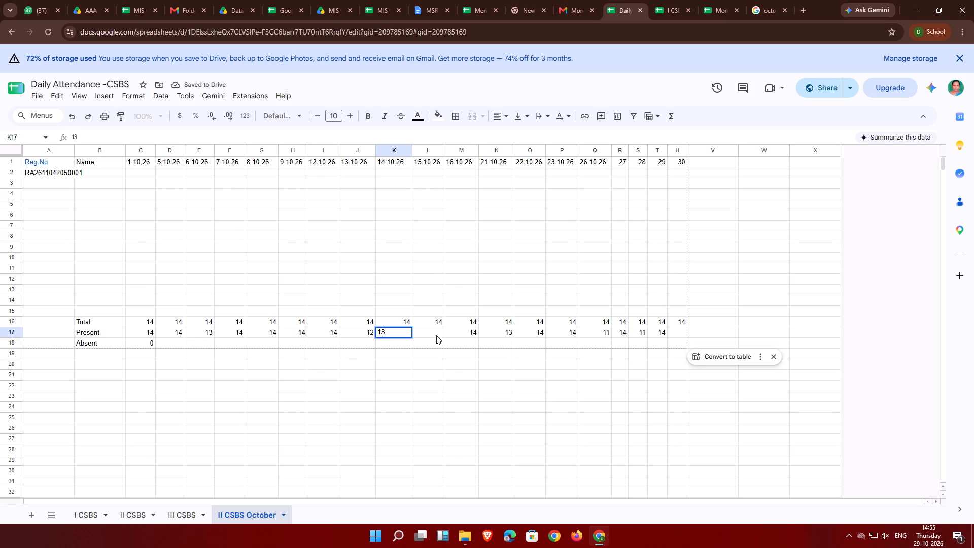
{"action": "left_click", "coordinate": [436, 335]}
{"action": "type", "text": "14"}
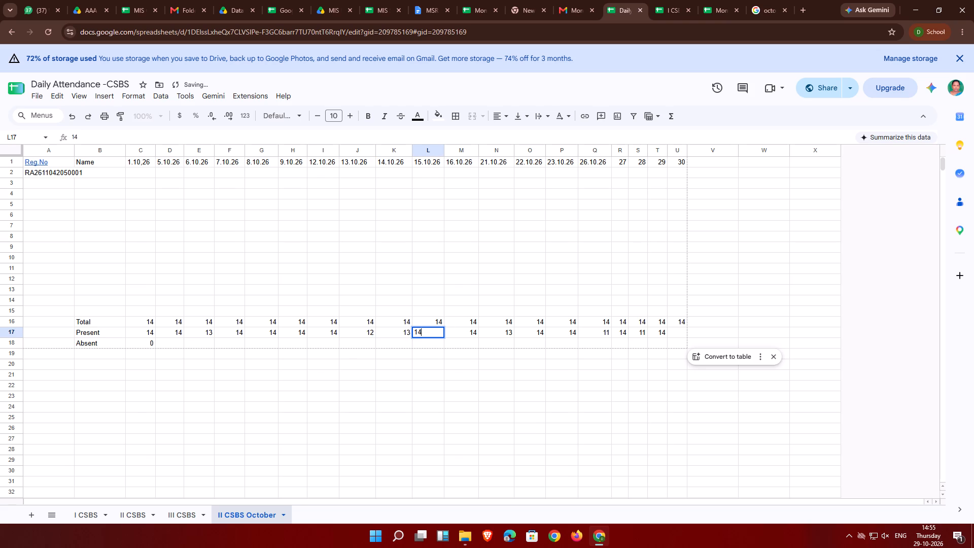
{"action": "left_click", "coordinate": [440, 381]}
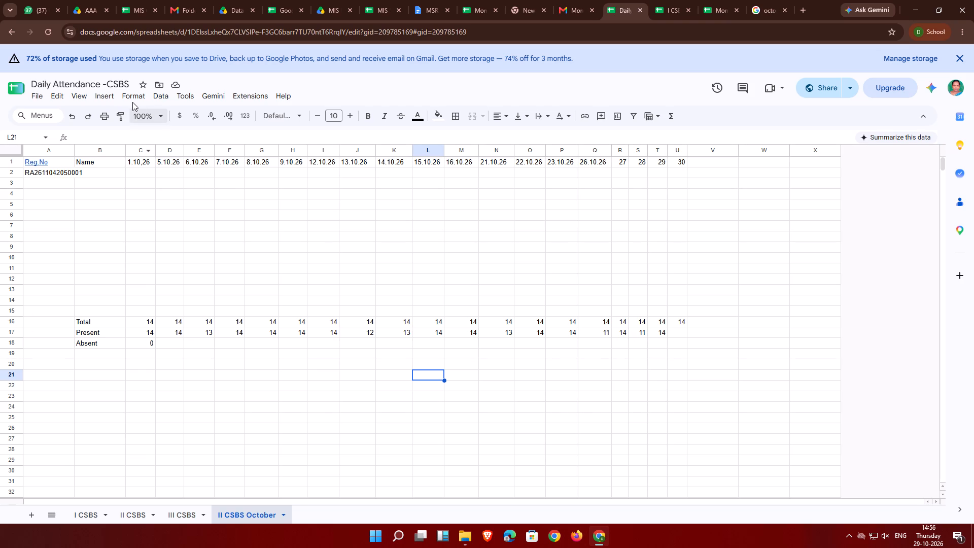
In Table 2 of the MIS October 2026-27 spreadsheet, enter 19 classes conducted and 12 days with full strength for II CSBS.
{"action": "left_click", "coordinate": [144, 10]}
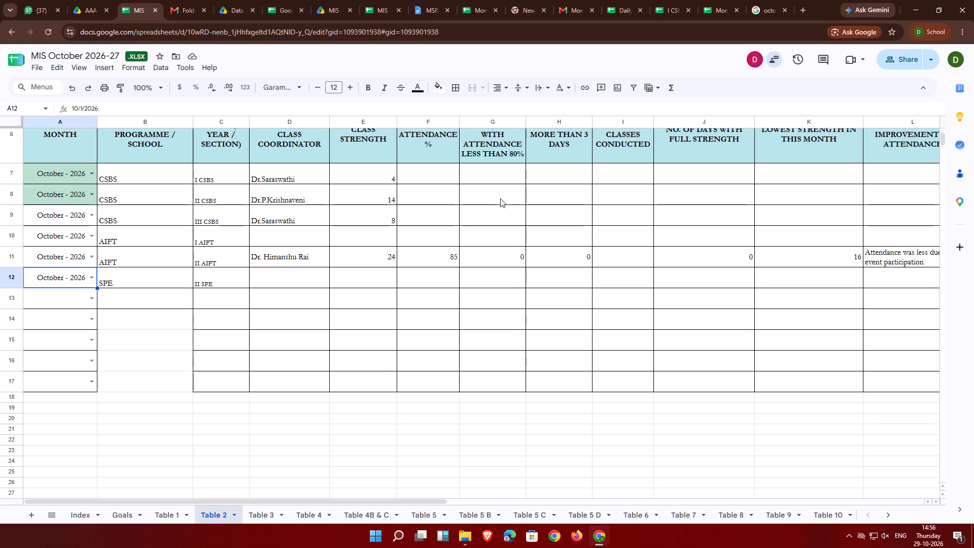
{"action": "left_click", "coordinate": [625, 197]}
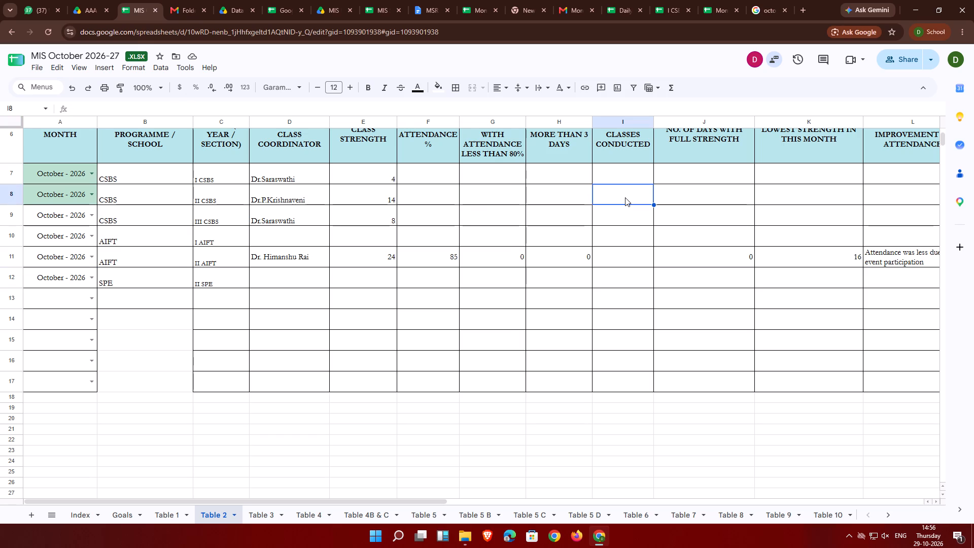
{"action": "key", "text": "1"}
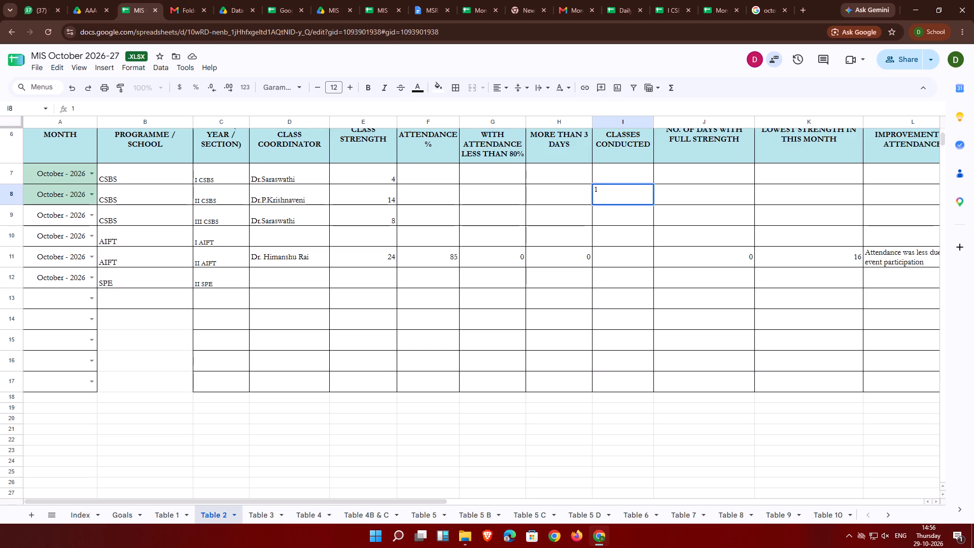
{"action": "key", "text": "9"}
{"action": "left_click", "coordinate": [629, 13]}
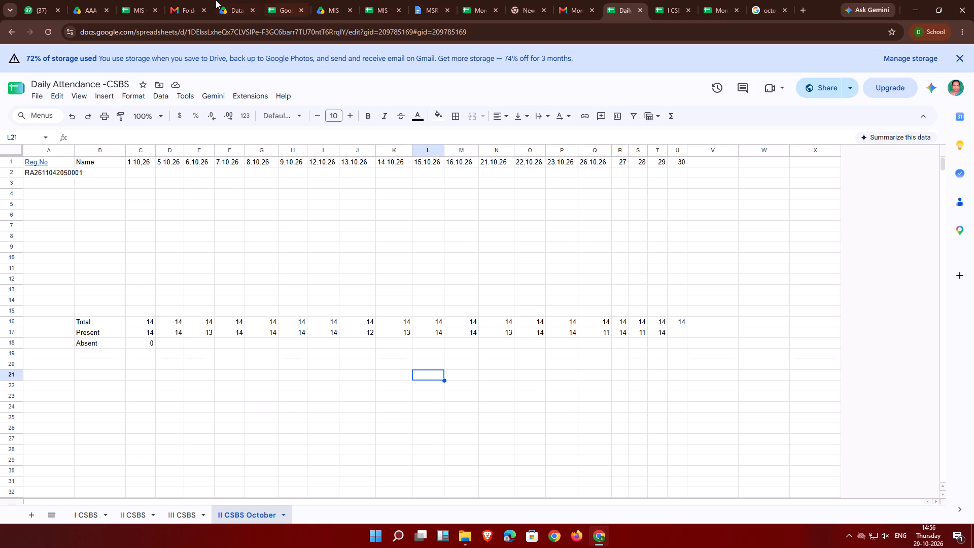
{"action": "left_click", "coordinate": [144, 13]}
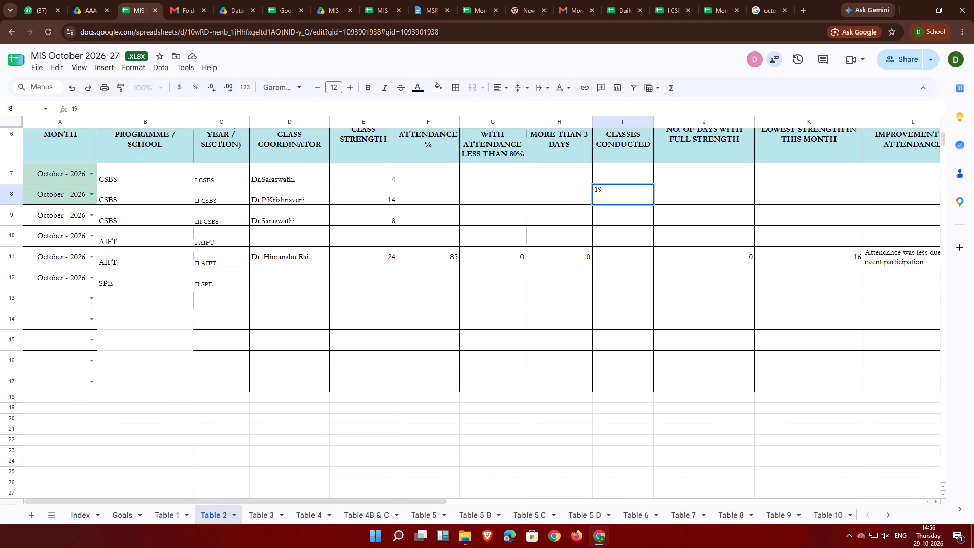
{"action": "left_click", "coordinate": [683, 194]}
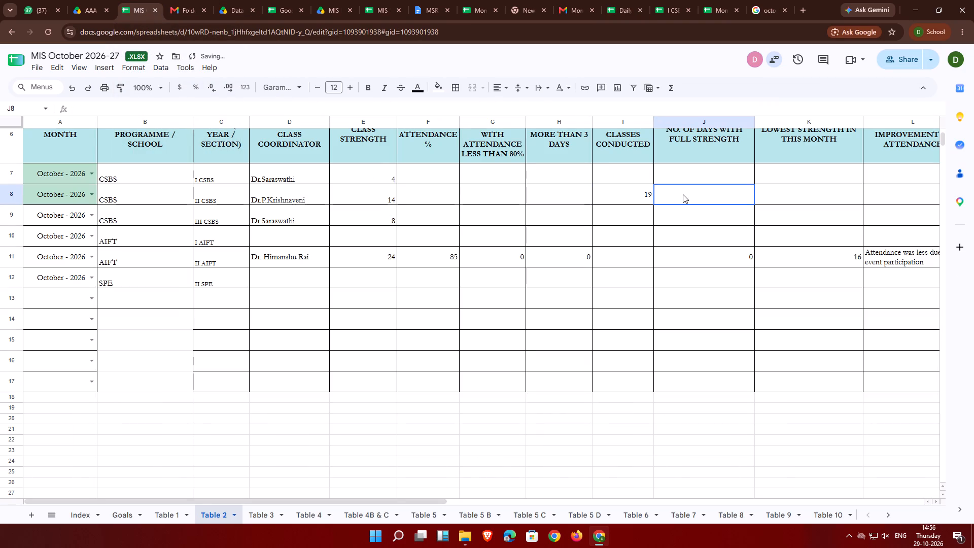
{"action": "type", "text": "12"}
{"action": "left_click", "coordinate": [691, 269]}
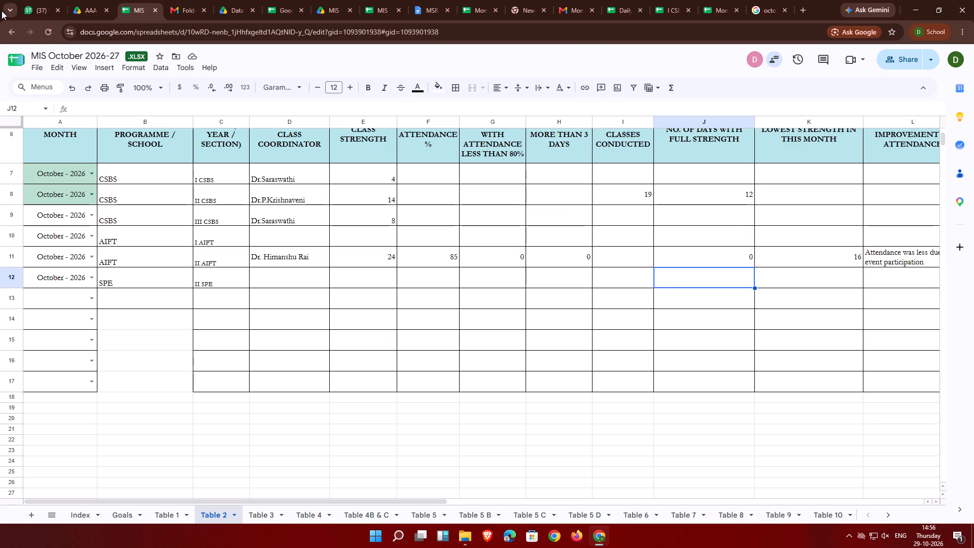
Return to the Daily Attendance -CSBS spreadsheet and enter 100 for date 5.10.26 in cell D19, below the Absent row.
{"action": "left_click", "coordinate": [625, 13]}
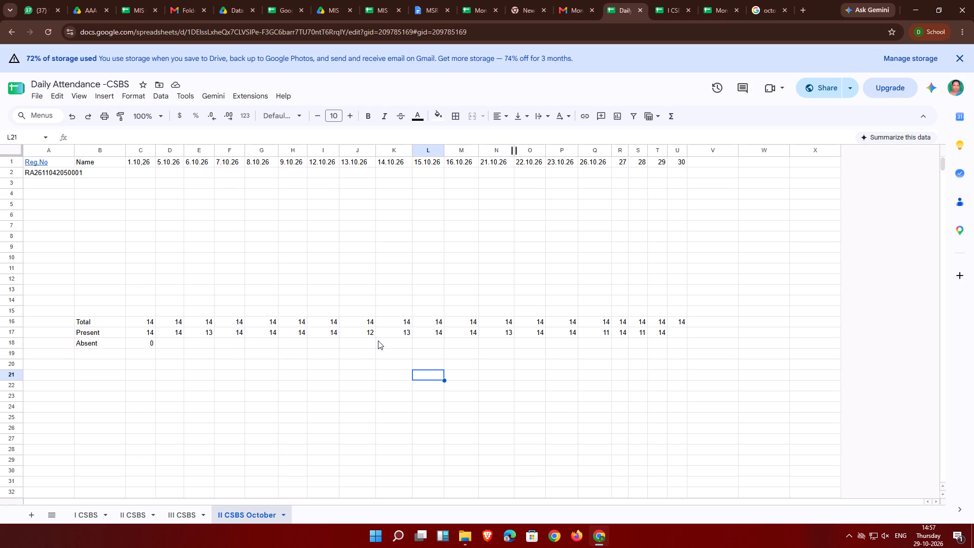
{"action": "left_click", "coordinate": [172, 359]}
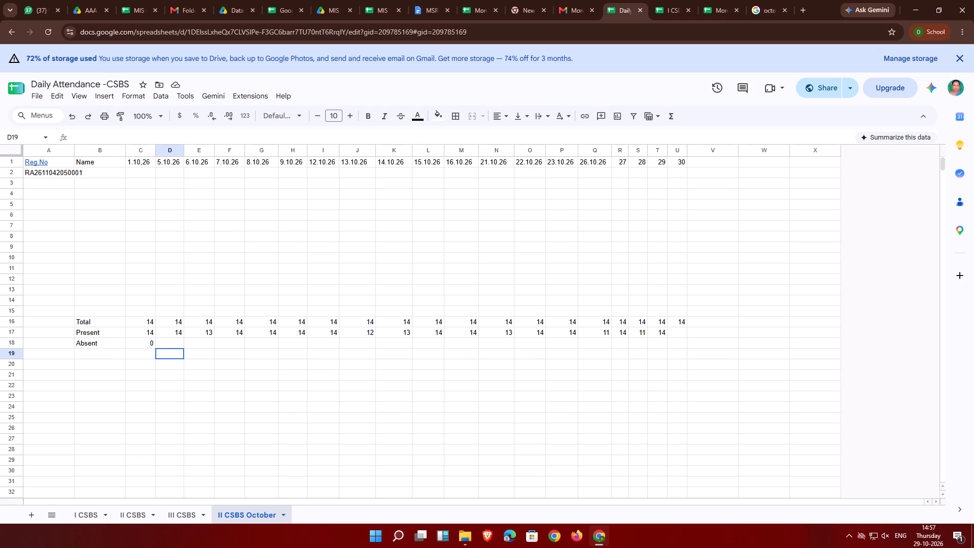
{"action": "key", "text": "1"}
{"action": "type", "text": "00"}
Check the II CSBS sheet for reference, and on II CSBS October enter 92 for 6.10.26 in cell E19 and 84 for 13.10.26 in J19.
{"action": "left_click", "coordinate": [126, 516]}
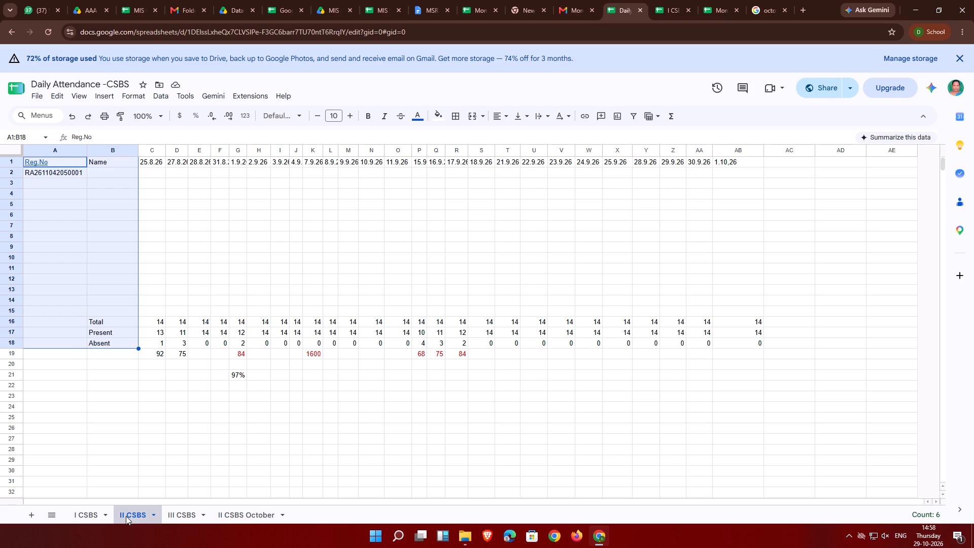
{"action": "left_click", "coordinate": [126, 516]}
{"action": "left_click", "coordinate": [253, 517]}
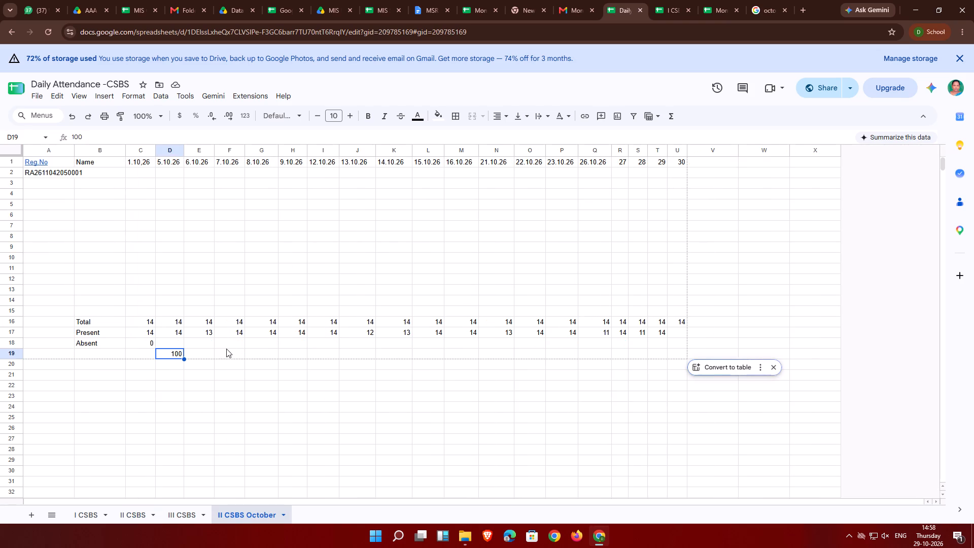
{"action": "left_click", "coordinate": [203, 354]}
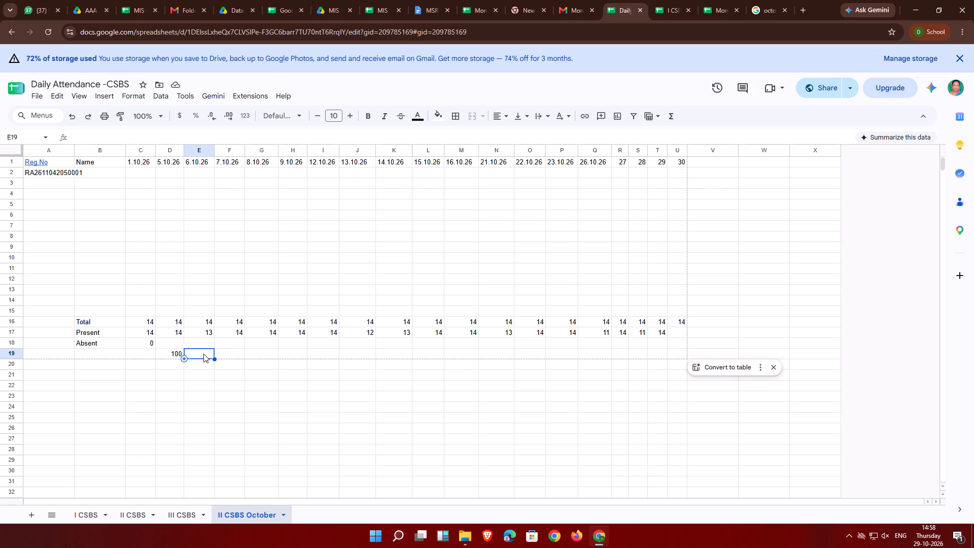
{"action": "key", "text": "9"}
{"action": "key", "text": "2"}
{"action": "left_click", "coordinate": [244, 348]}
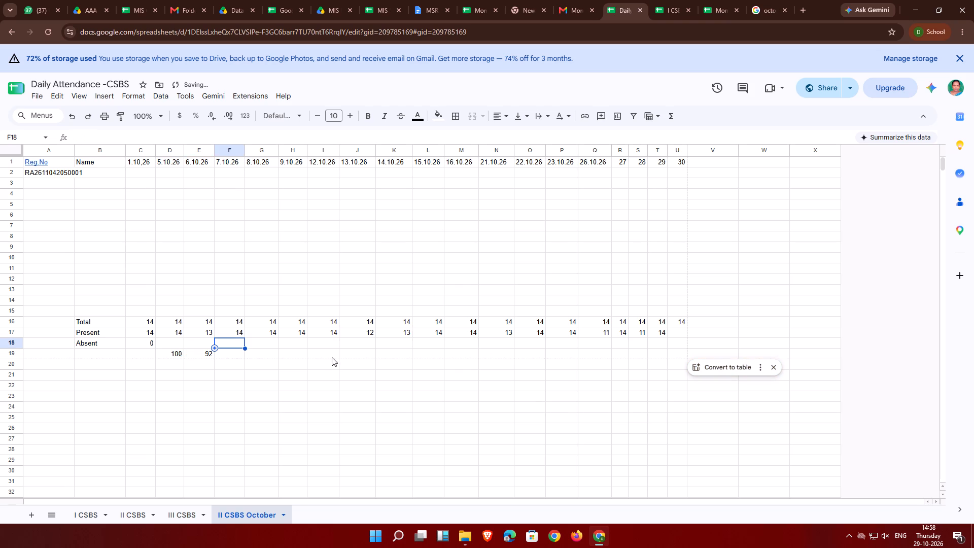
{"action": "left_click", "coordinate": [363, 353]}
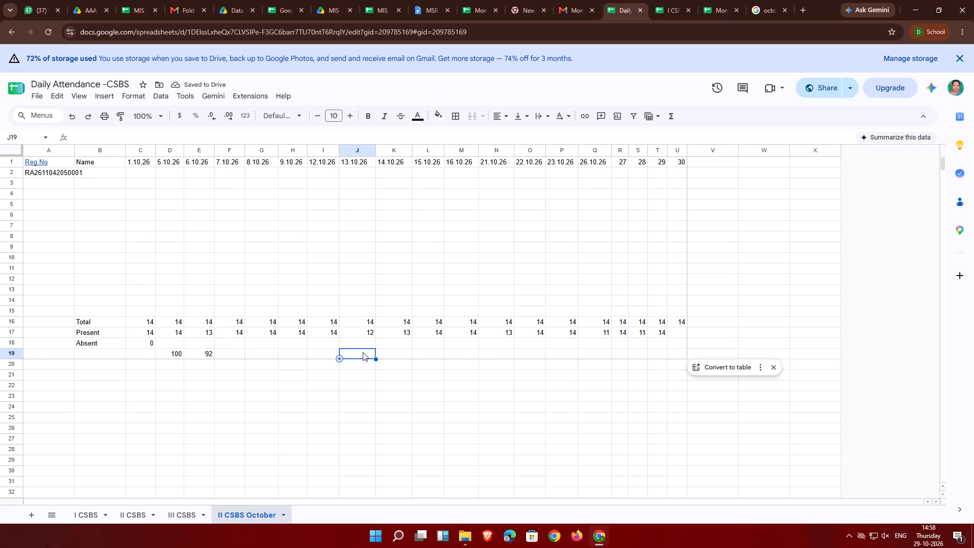
{"action": "key", "text": "8"}
{"action": "key", "text": "4"}
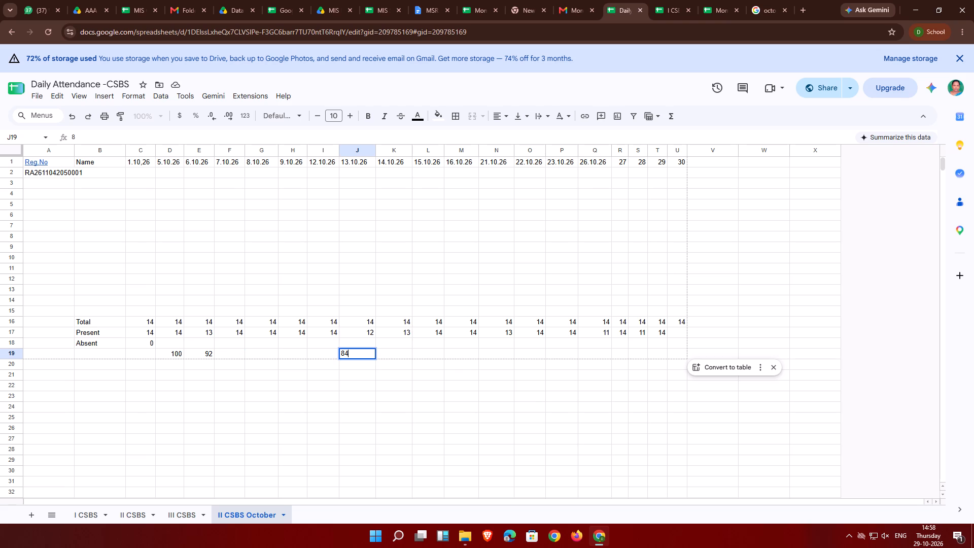
{"action": "left_click", "coordinate": [358, 393]}
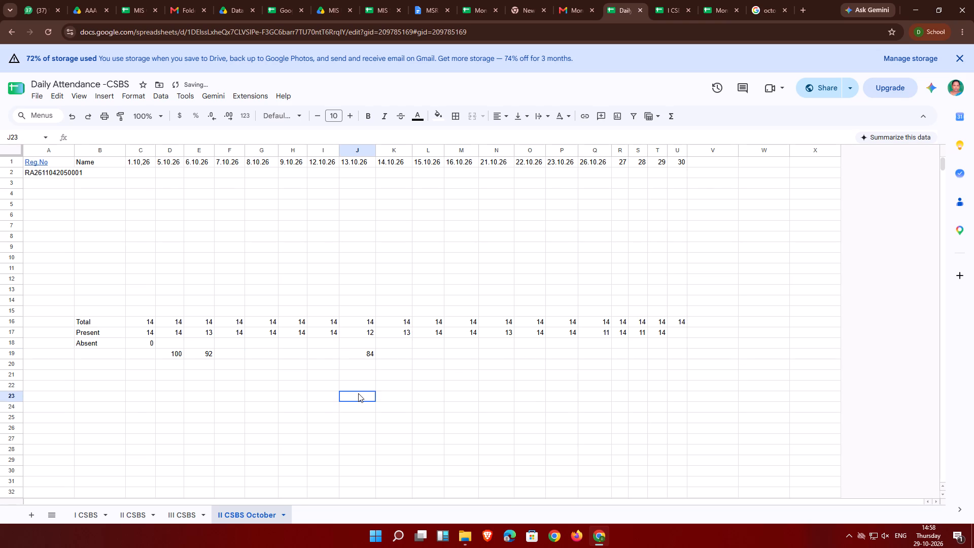
In row 19 of II CSBS October, enter 92 for 14.10.26 in cell K19 and 92 for 21.10.26 in N19.
{"action": "left_click", "coordinate": [396, 351]}
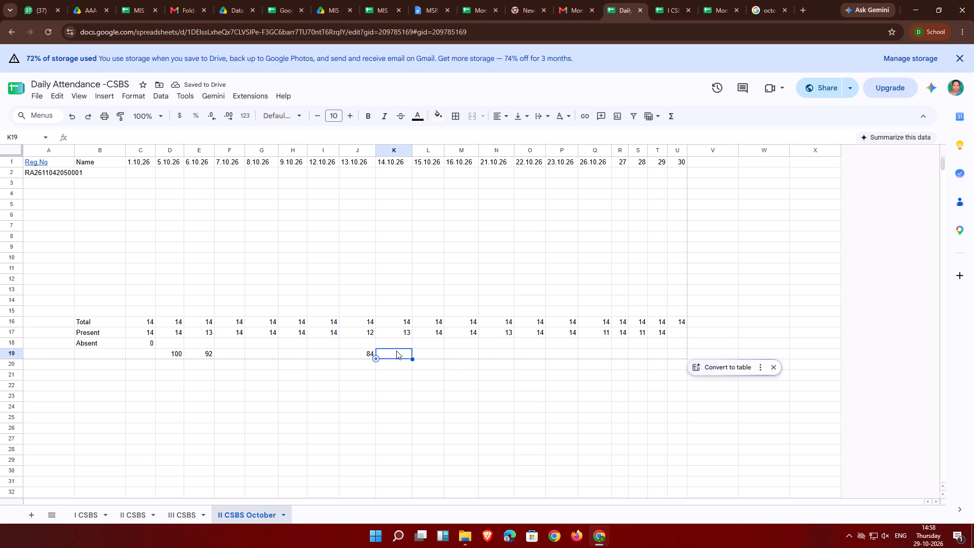
{"action": "key", "text": "9"}
{"action": "key", "text": "2"}
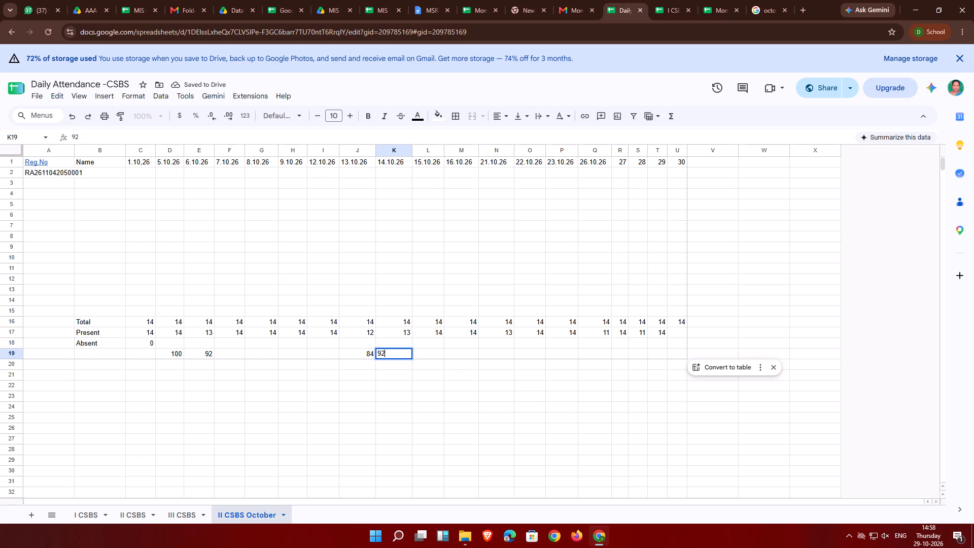
{"action": "left_click", "coordinate": [388, 412]}
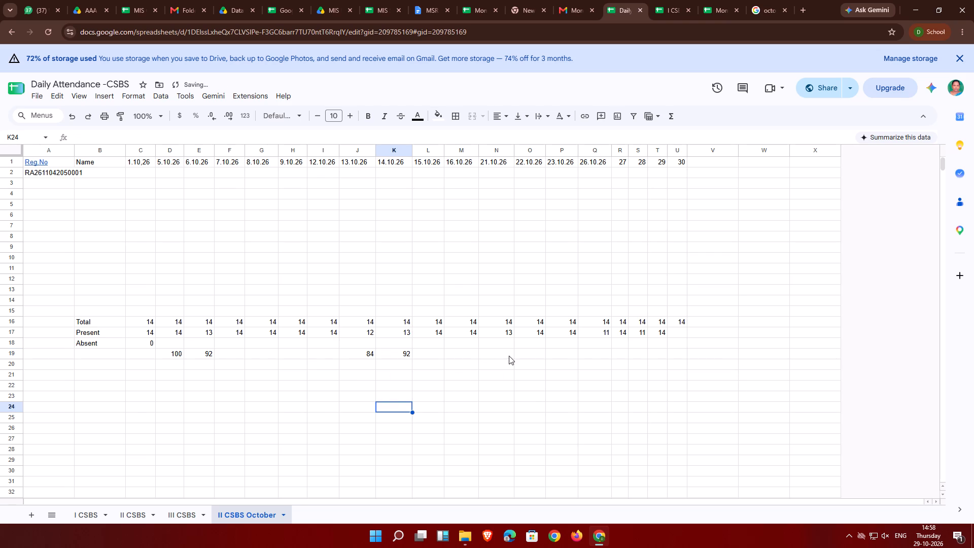
{"action": "left_click", "coordinate": [510, 354]}
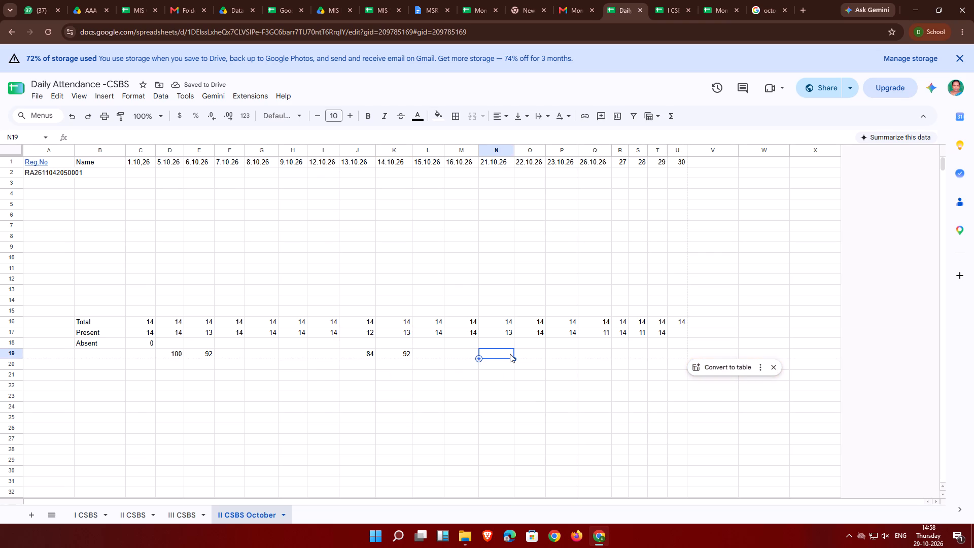
{"action": "key", "text": "9"}
{"action": "key", "text": "2"}
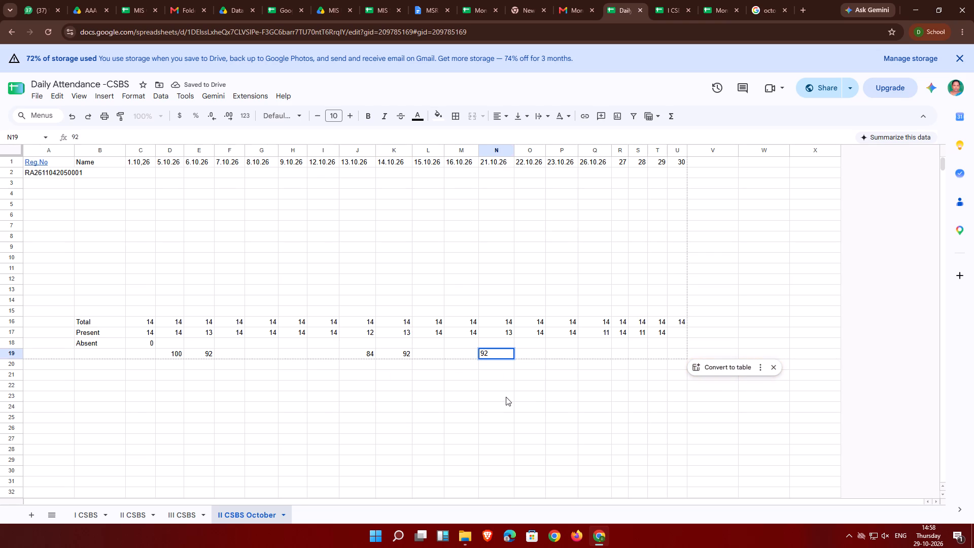
{"action": "left_click", "coordinate": [506, 415]}
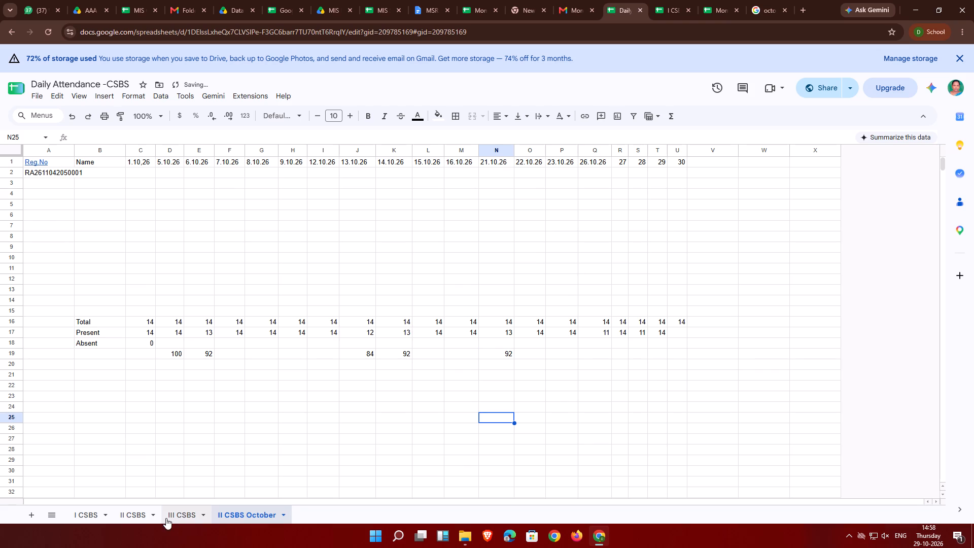
Check the II CSBS sheet for reference, and on II CSBS October enter 75 for 26.10.26 in Q19 and 75 for day 28 in S19.
{"action": "left_click", "coordinate": [138, 518]}
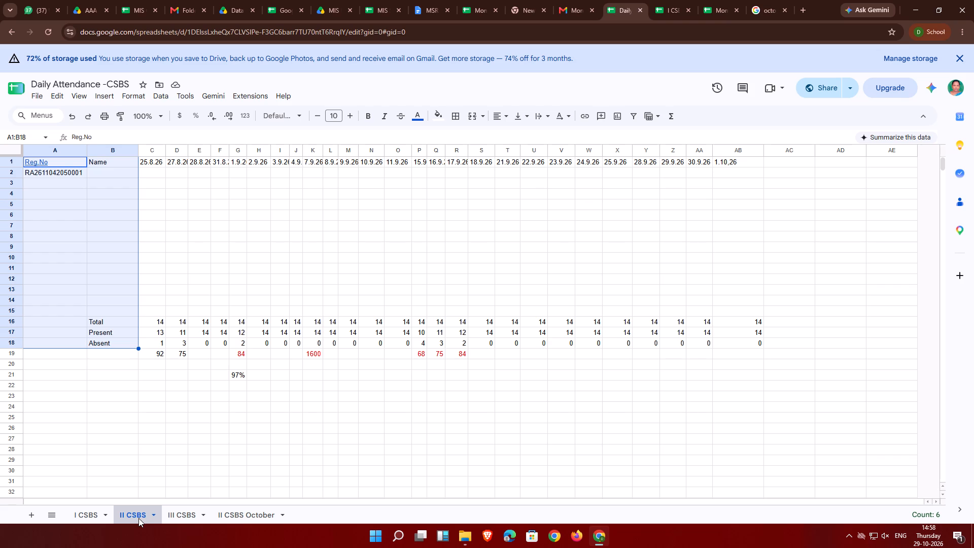
{"action": "left_click", "coordinate": [138, 518]}
{"action": "left_click", "coordinate": [248, 517]}
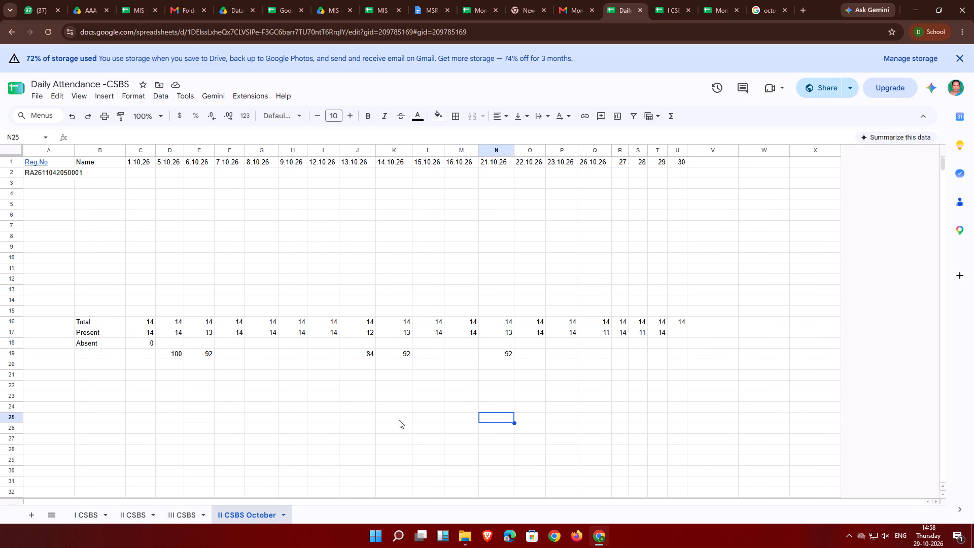
{"action": "left_click", "coordinate": [604, 356]}
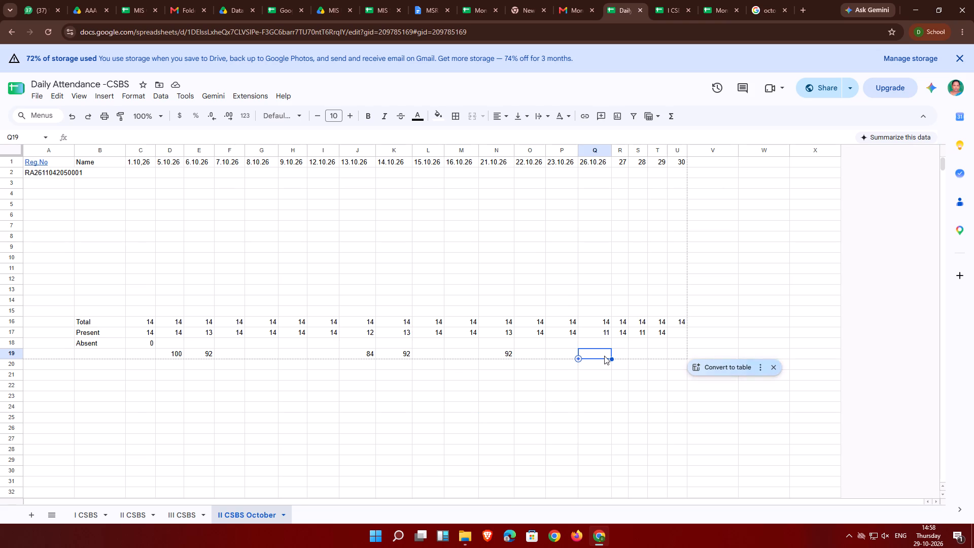
{"action": "key", "text": "7"}
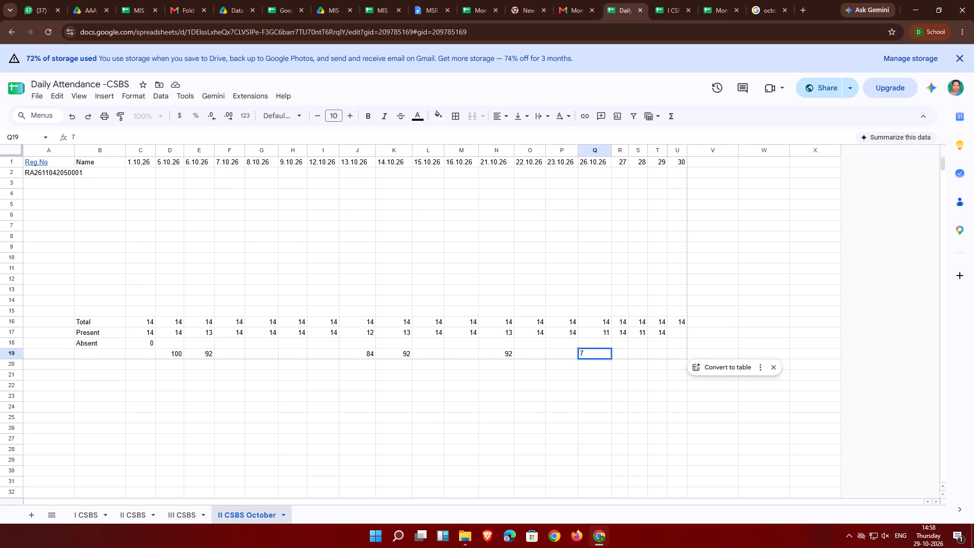
{"action": "key", "text": "5"}
{"action": "left_click", "coordinate": [586, 411]}
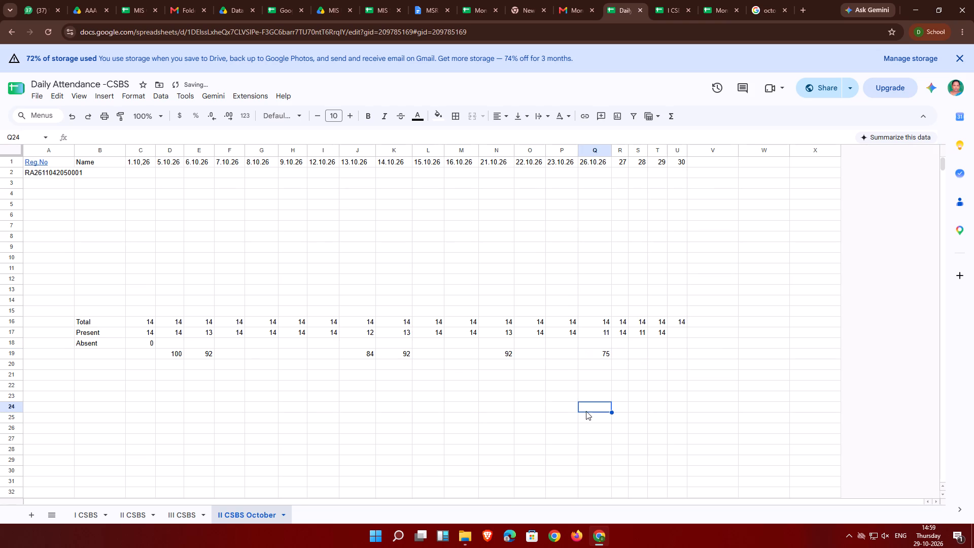
{"action": "left_click", "coordinate": [637, 353]}
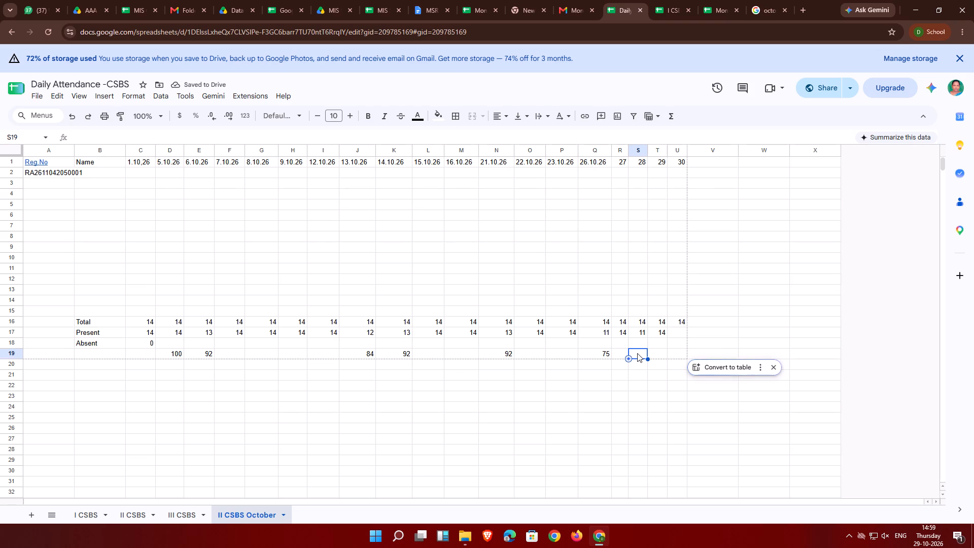
{"action": "key", "text": "7"}
{"action": "key", "text": "5"}
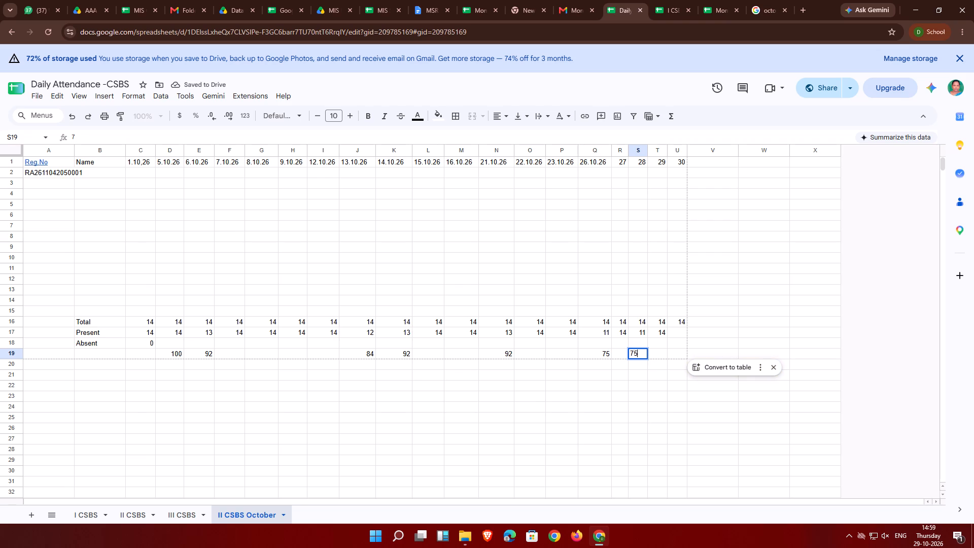
{"action": "left_click", "coordinate": [612, 405]}
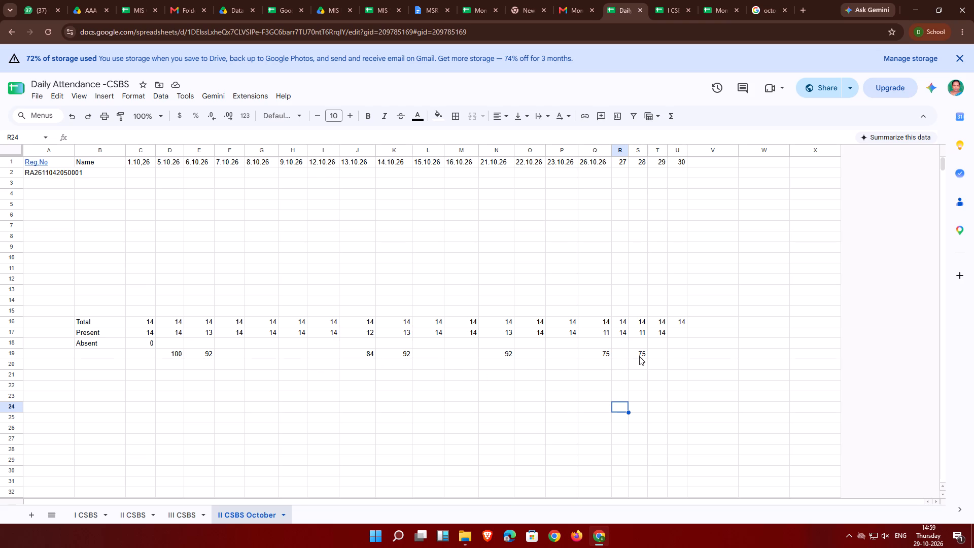
{"action": "left_click", "coordinate": [775, 385]}
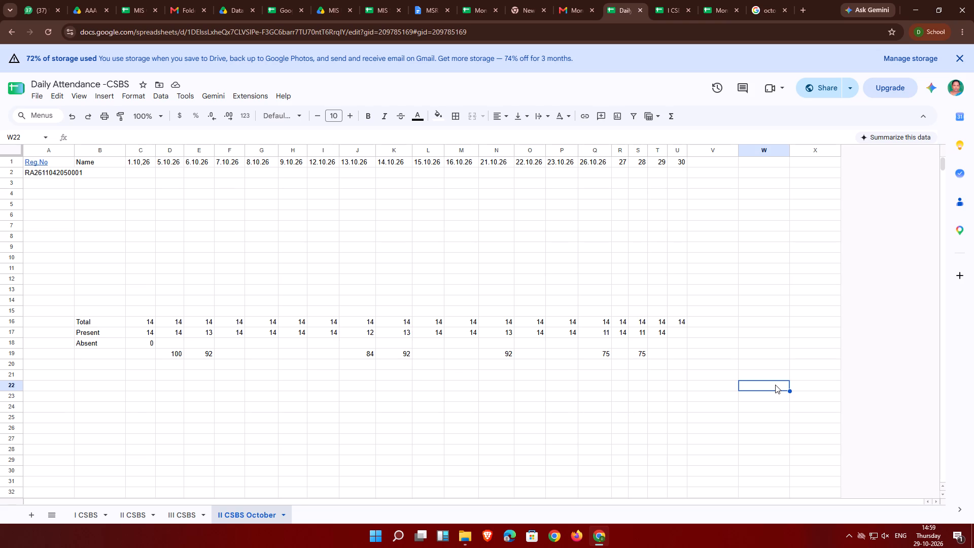
Add up the below-full attendance percentages in cell K21 with the formula =276+150+84.
{"action": "left_click", "coordinate": [391, 370]}
{"action": "type", "text": "27"}
{"action": "key", "text": "6"}
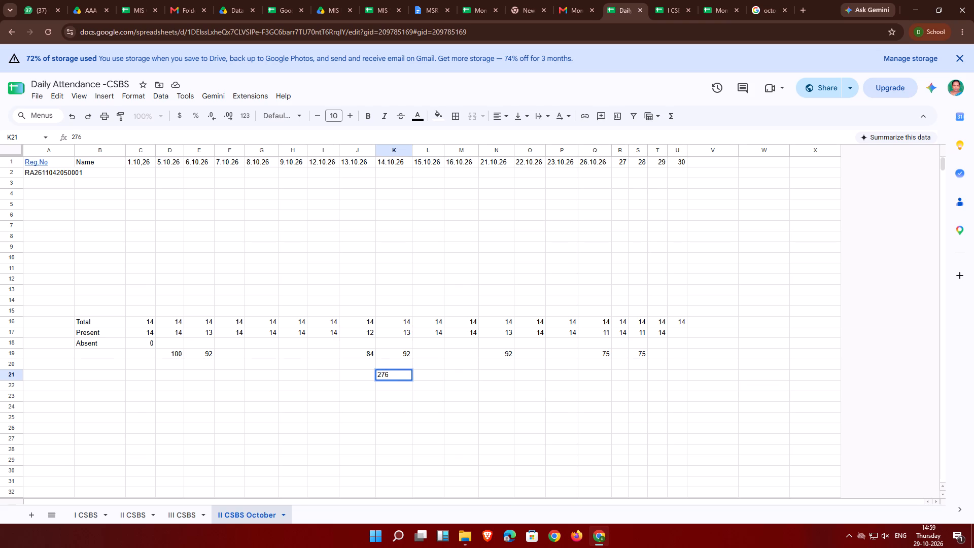
{"action": "type", "text": "+1"}
{"action": "type", "text": "50"}
{"action": "key", "text": "shift+plus"}
{"action": "type", "text": "84"}
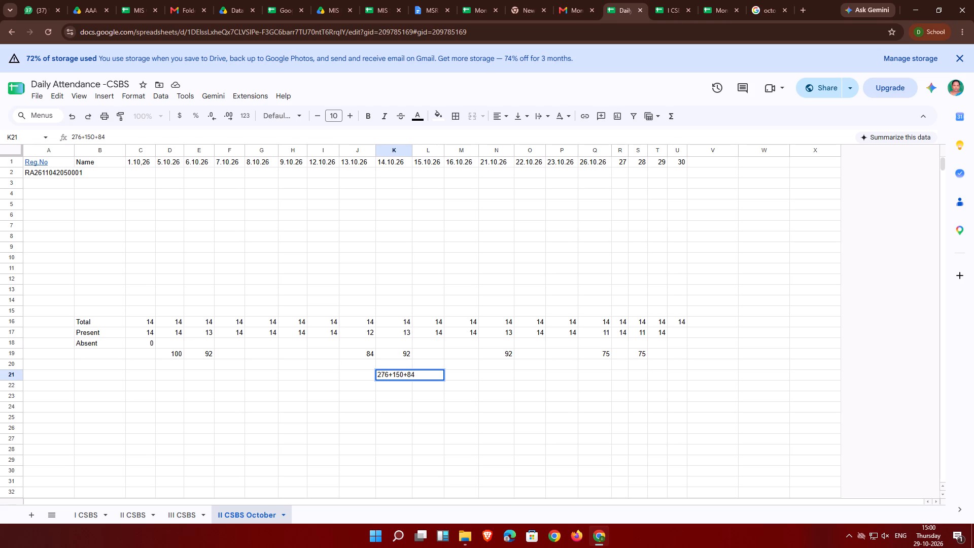
{"action": "left_click", "coordinate": [72, 138]}
{"action": "key", "text": "equal"}
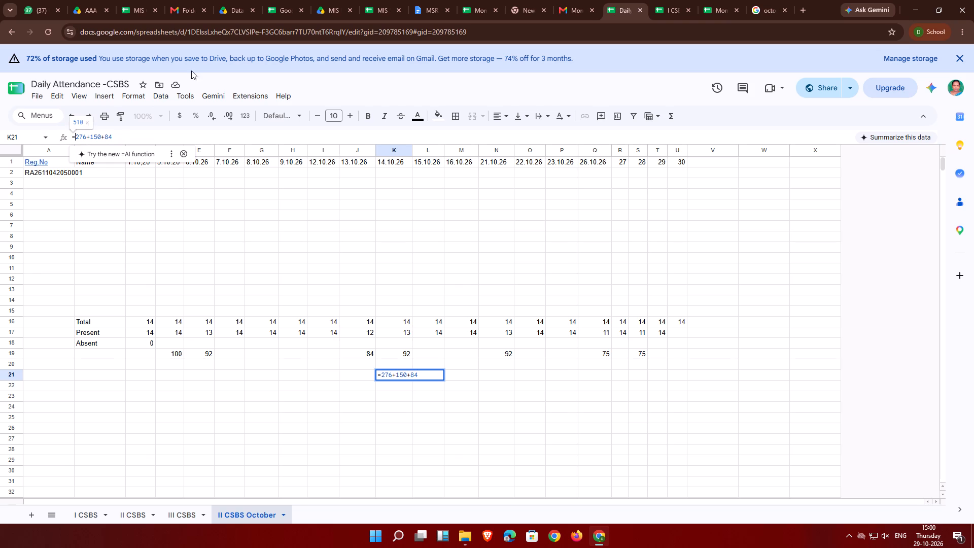
{"action": "left_click", "coordinate": [119, 133]}
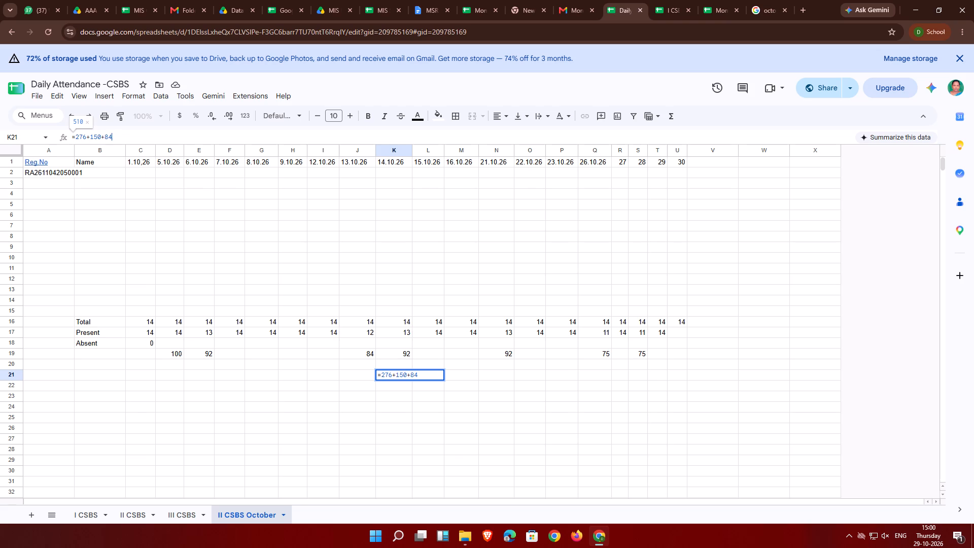
{"action": "key", "text": "Return"}
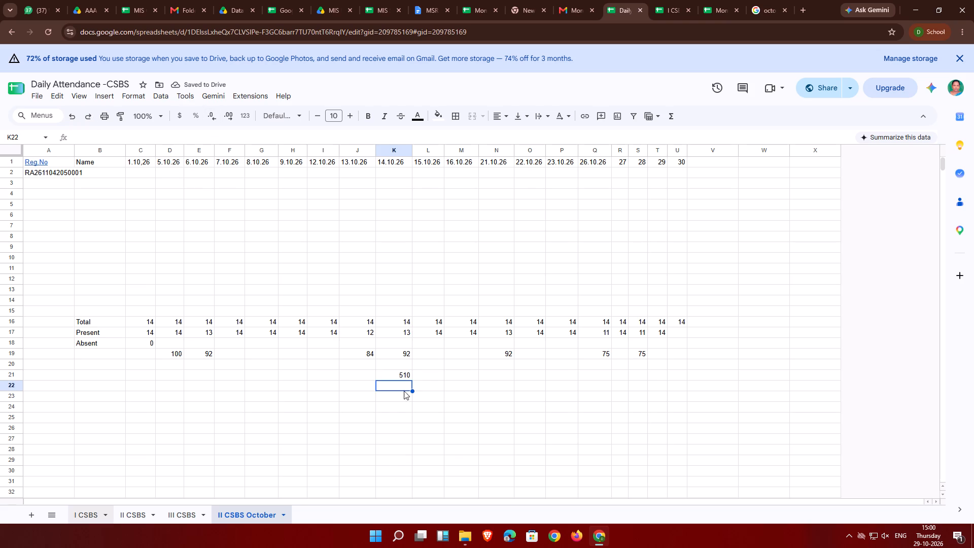
{"action": "left_click", "coordinate": [410, 374]}
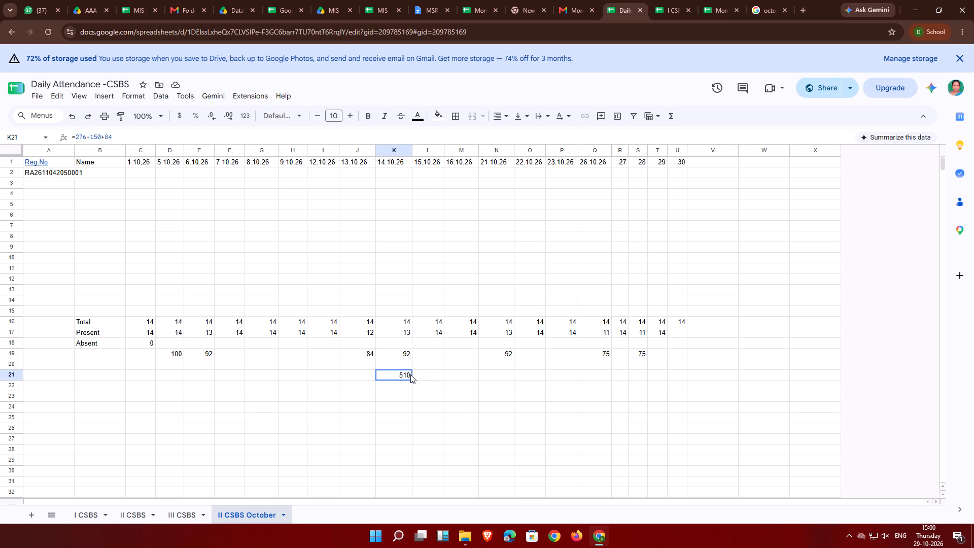
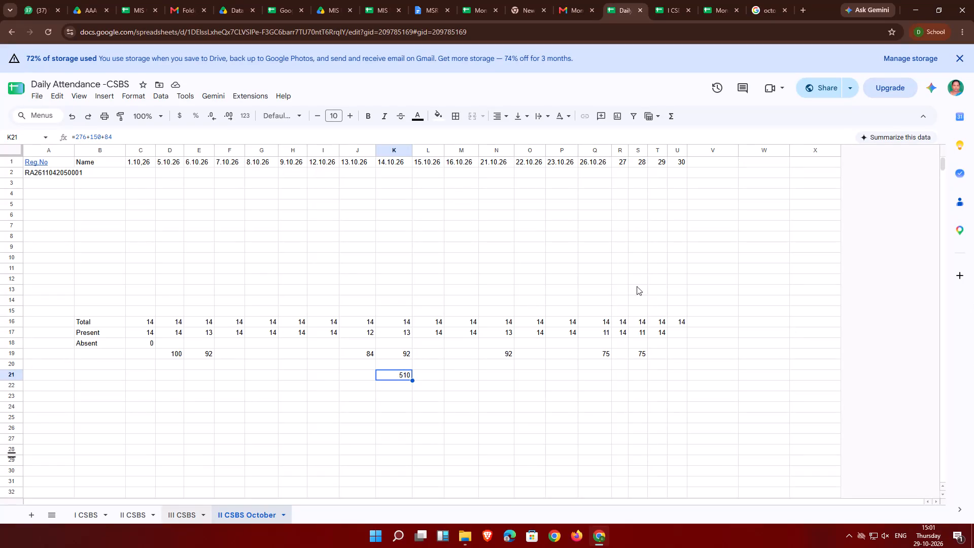
In MIS October 2026-27 Table 2, enter 92.5 as the II CSBS attendance percentage in cell F8.
{"action": "left_click", "coordinate": [138, 7]}
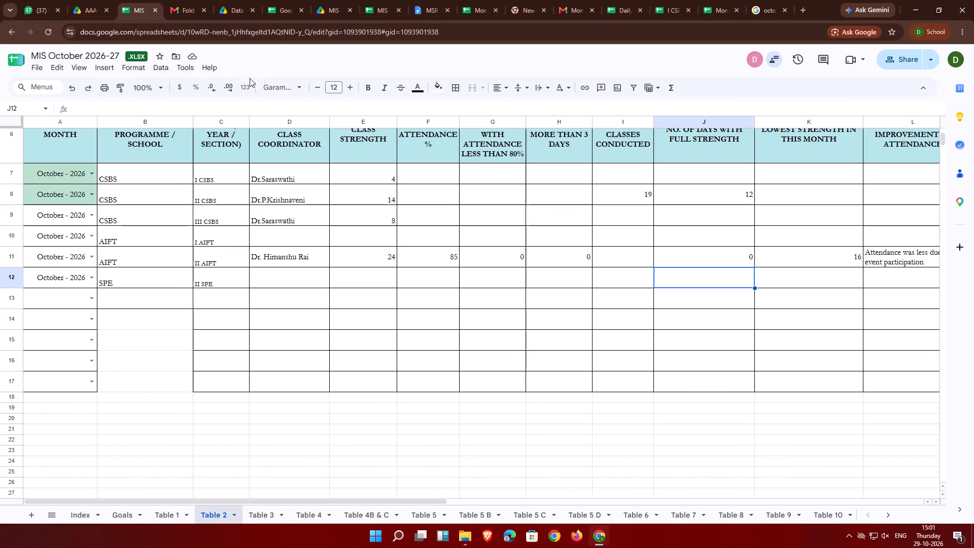
{"action": "left_click", "coordinate": [429, 196]}
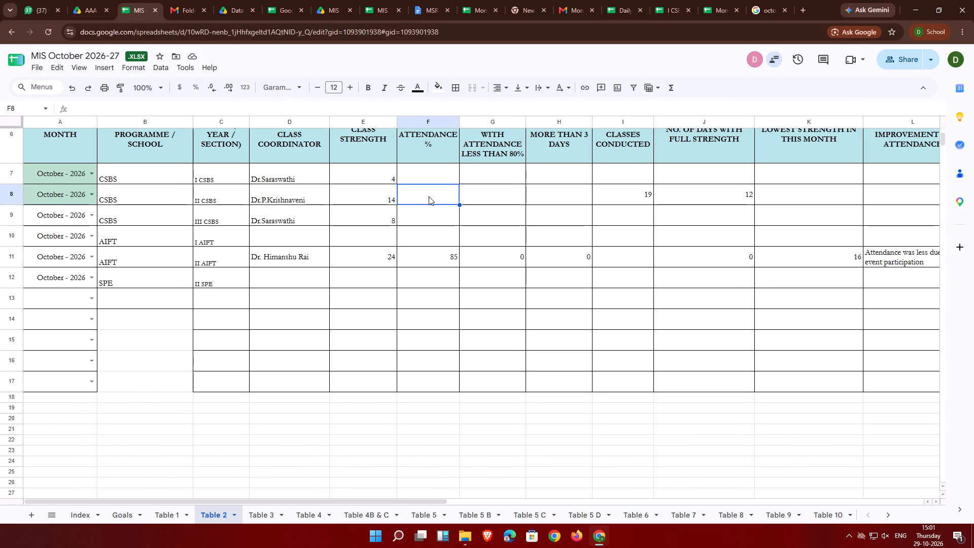
{"action": "type", "text": "92."}
{"action": "key", "text": "5"}
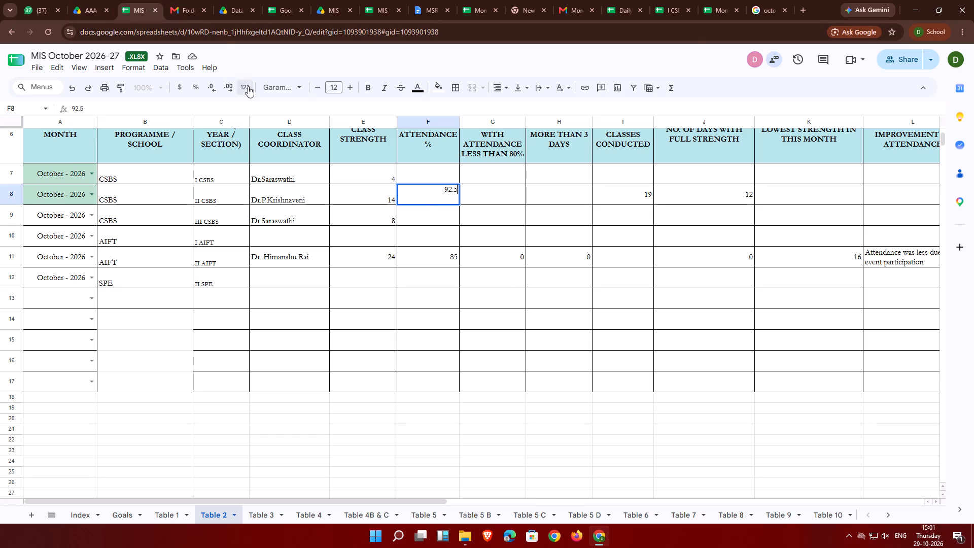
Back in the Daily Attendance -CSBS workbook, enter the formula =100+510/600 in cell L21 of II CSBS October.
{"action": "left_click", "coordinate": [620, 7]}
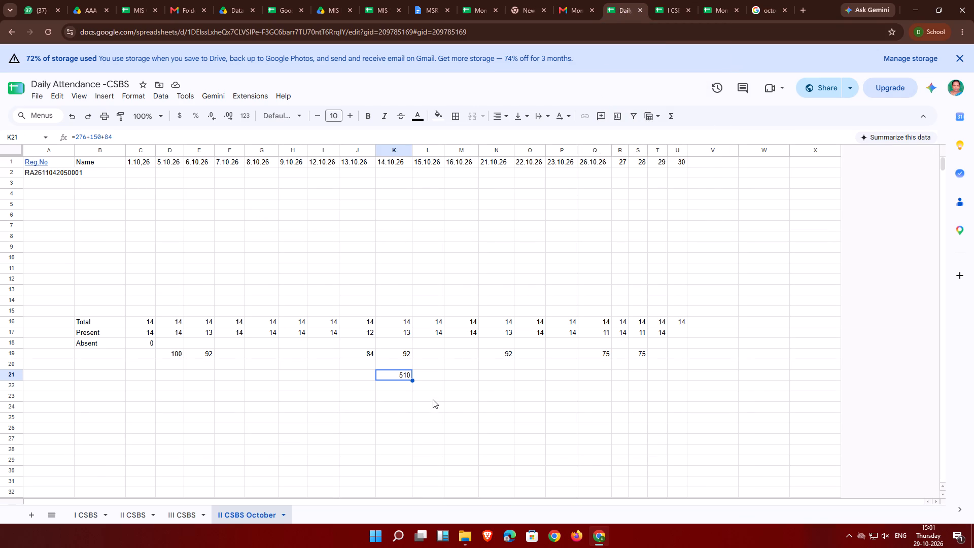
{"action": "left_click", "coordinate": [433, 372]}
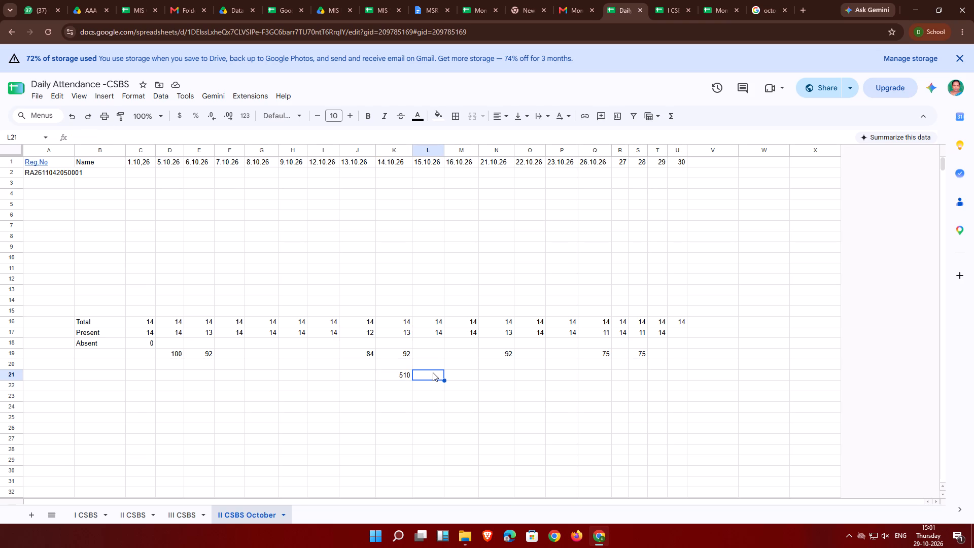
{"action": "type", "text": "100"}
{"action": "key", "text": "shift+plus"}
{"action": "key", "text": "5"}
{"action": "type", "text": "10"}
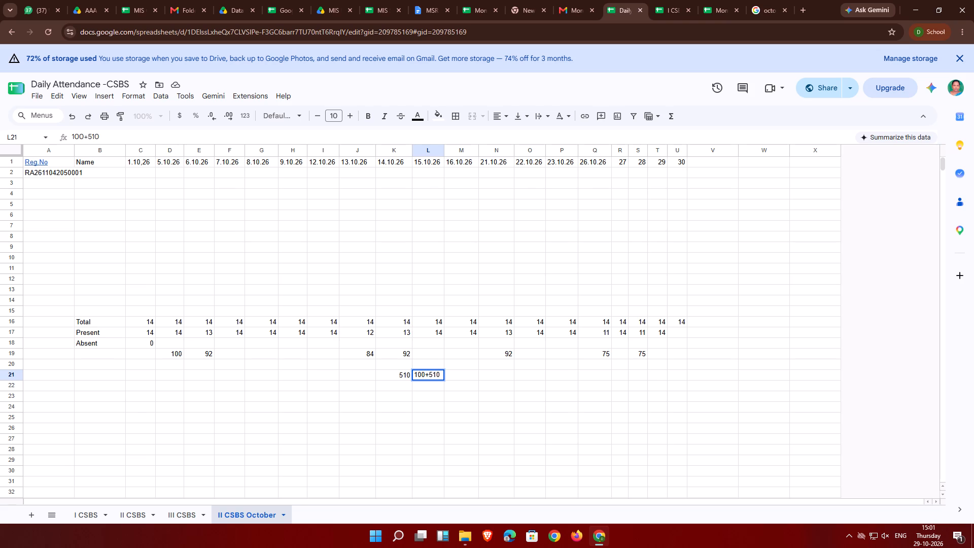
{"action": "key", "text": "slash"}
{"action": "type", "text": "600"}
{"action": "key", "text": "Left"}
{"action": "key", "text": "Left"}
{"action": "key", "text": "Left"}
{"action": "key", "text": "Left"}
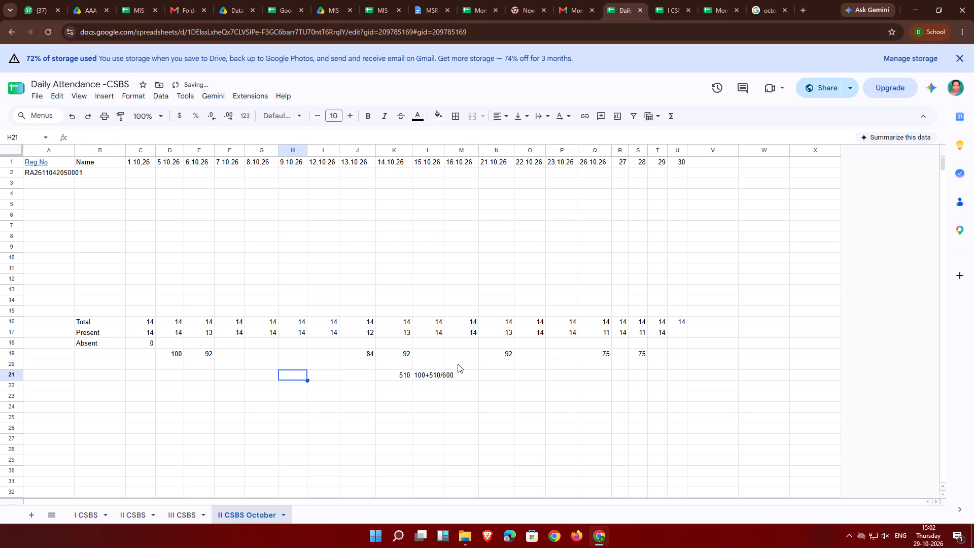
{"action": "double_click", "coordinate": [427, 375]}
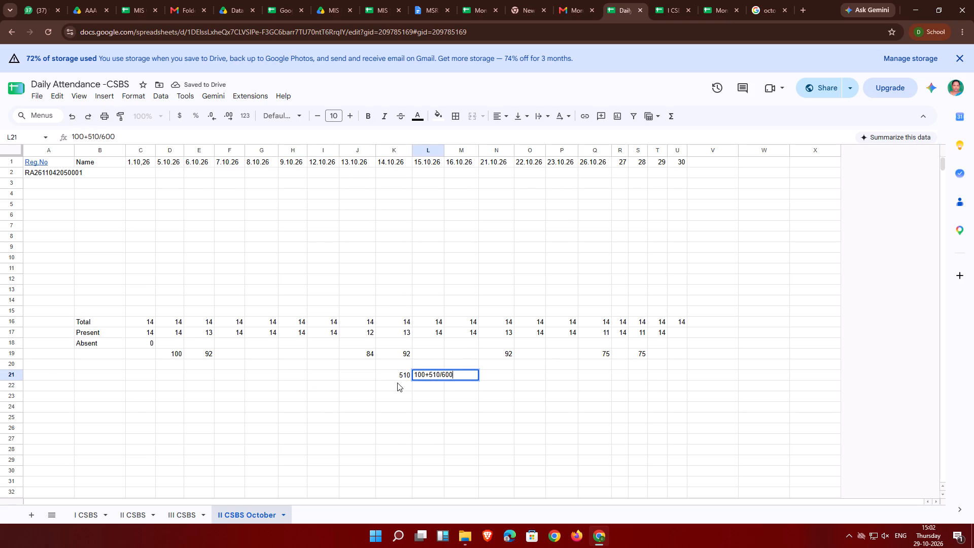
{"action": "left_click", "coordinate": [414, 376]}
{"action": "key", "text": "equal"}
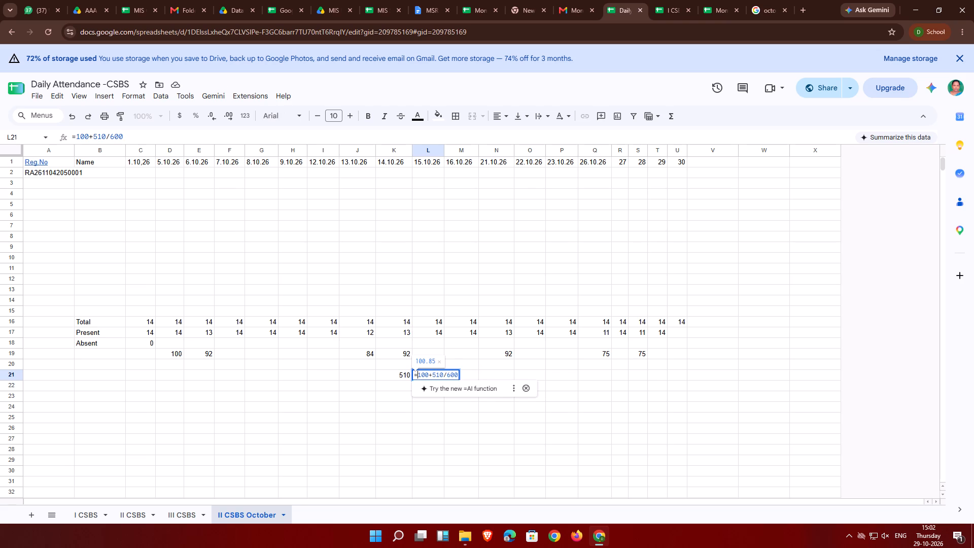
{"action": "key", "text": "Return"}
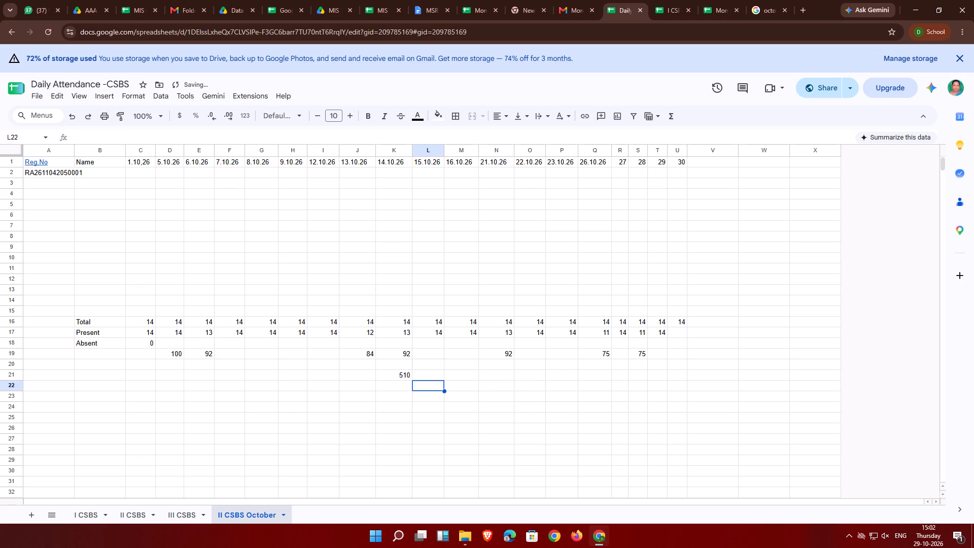
In cell M21 of II CSBS October, halve the L21 result with the formula =L21/2.
{"action": "left_click", "coordinate": [454, 373]}
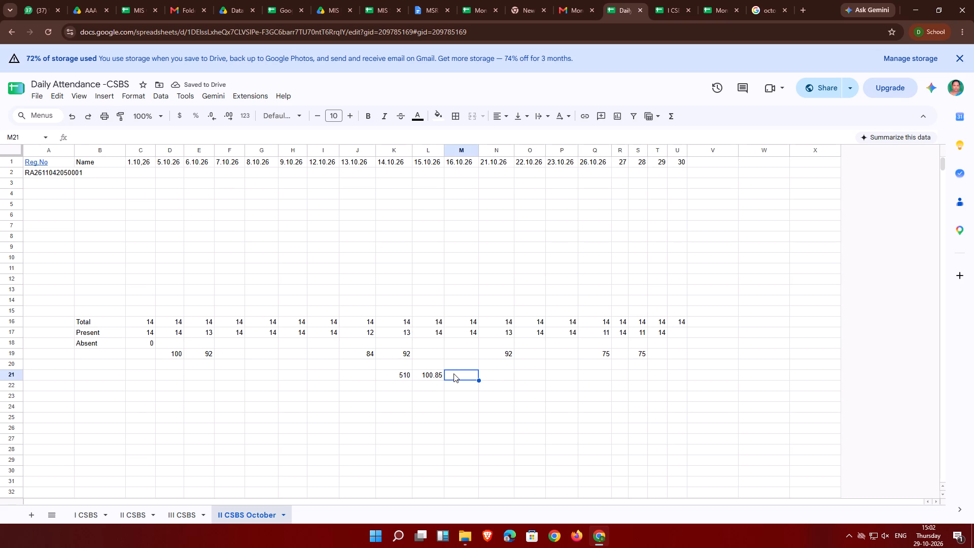
{"action": "key", "text": "equal"}
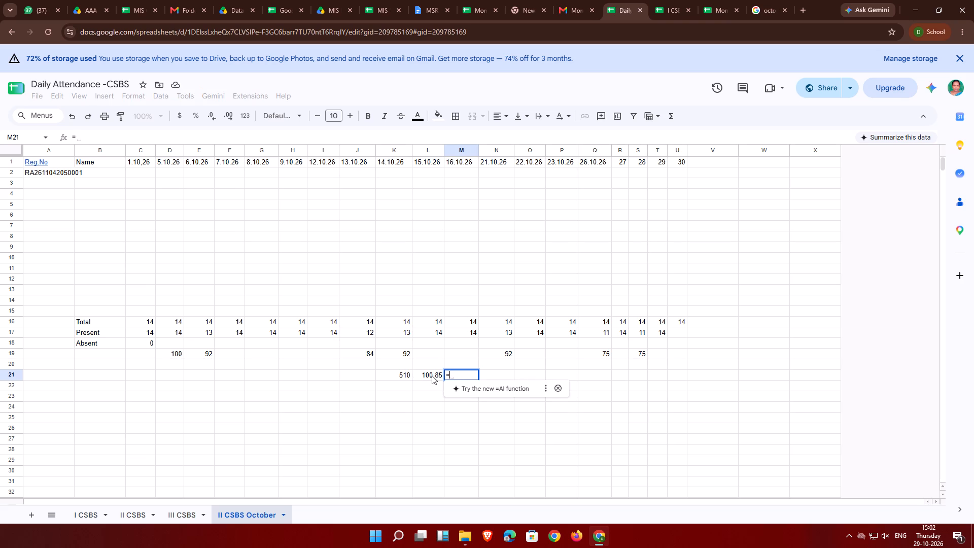
{"action": "left_click", "coordinate": [432, 375]}
{"action": "type", "text": "/2"}
{"action": "key", "text": "Return"}
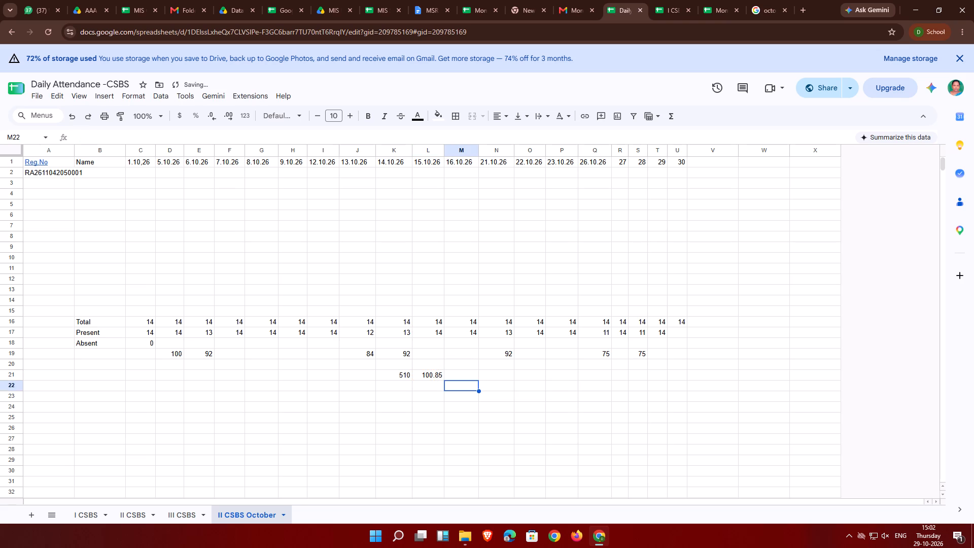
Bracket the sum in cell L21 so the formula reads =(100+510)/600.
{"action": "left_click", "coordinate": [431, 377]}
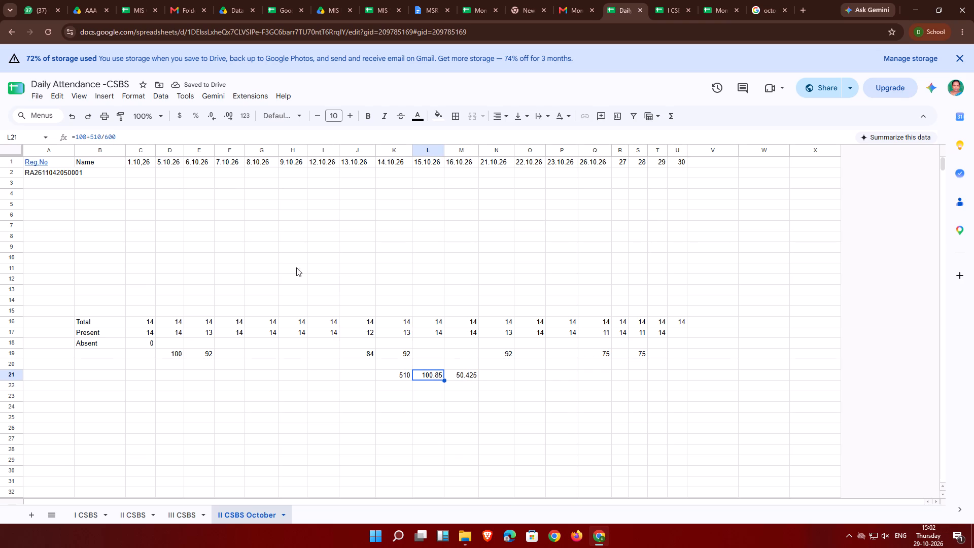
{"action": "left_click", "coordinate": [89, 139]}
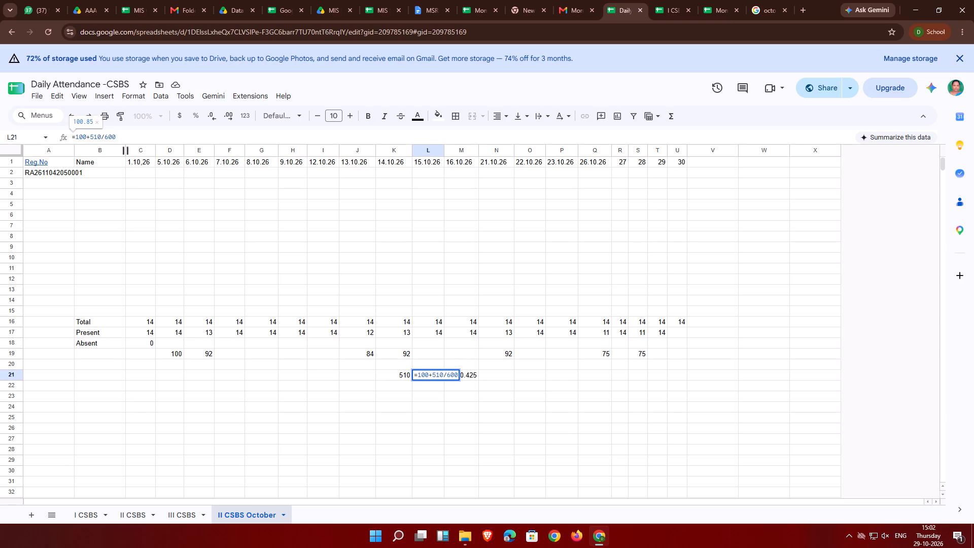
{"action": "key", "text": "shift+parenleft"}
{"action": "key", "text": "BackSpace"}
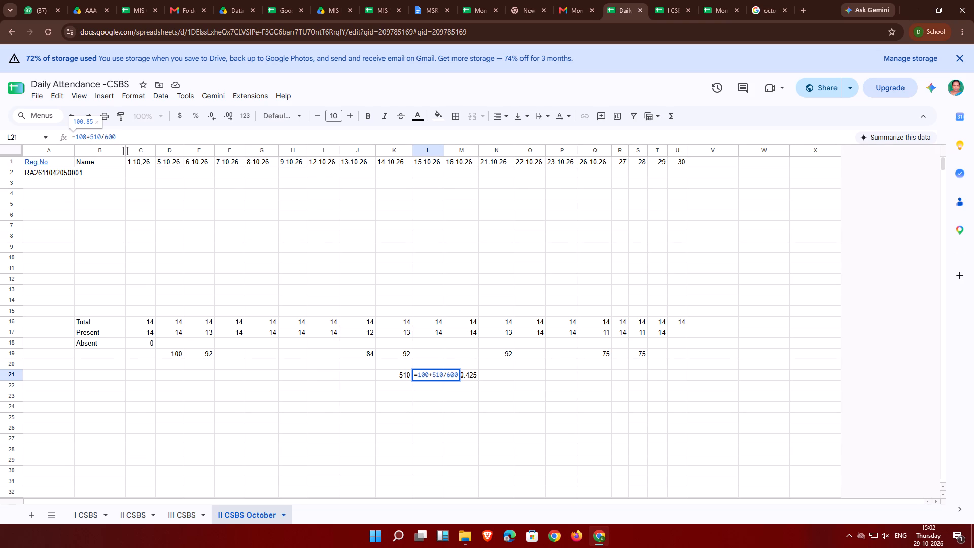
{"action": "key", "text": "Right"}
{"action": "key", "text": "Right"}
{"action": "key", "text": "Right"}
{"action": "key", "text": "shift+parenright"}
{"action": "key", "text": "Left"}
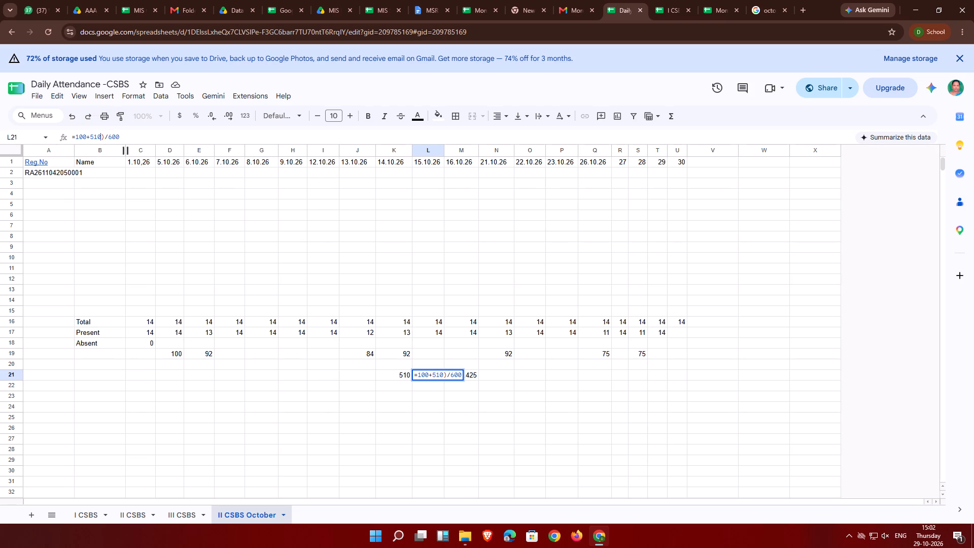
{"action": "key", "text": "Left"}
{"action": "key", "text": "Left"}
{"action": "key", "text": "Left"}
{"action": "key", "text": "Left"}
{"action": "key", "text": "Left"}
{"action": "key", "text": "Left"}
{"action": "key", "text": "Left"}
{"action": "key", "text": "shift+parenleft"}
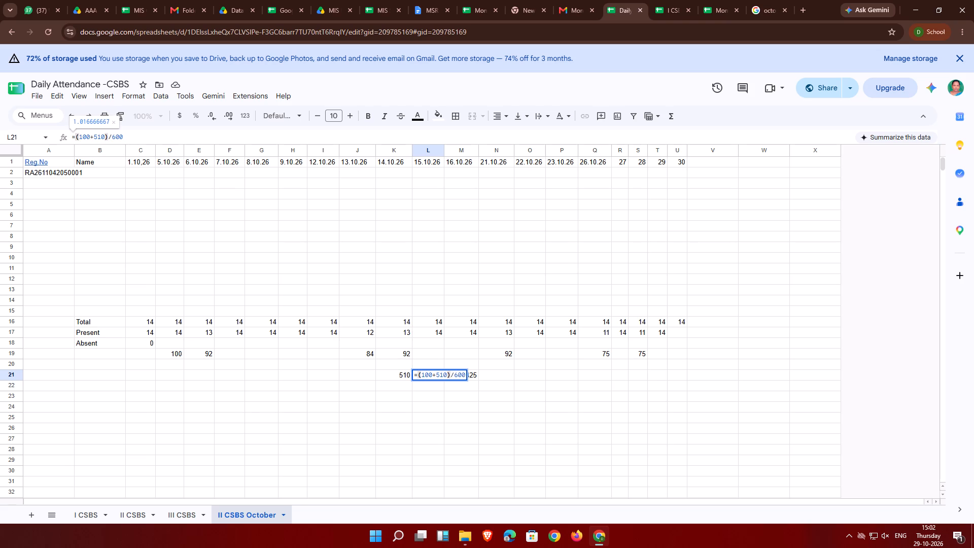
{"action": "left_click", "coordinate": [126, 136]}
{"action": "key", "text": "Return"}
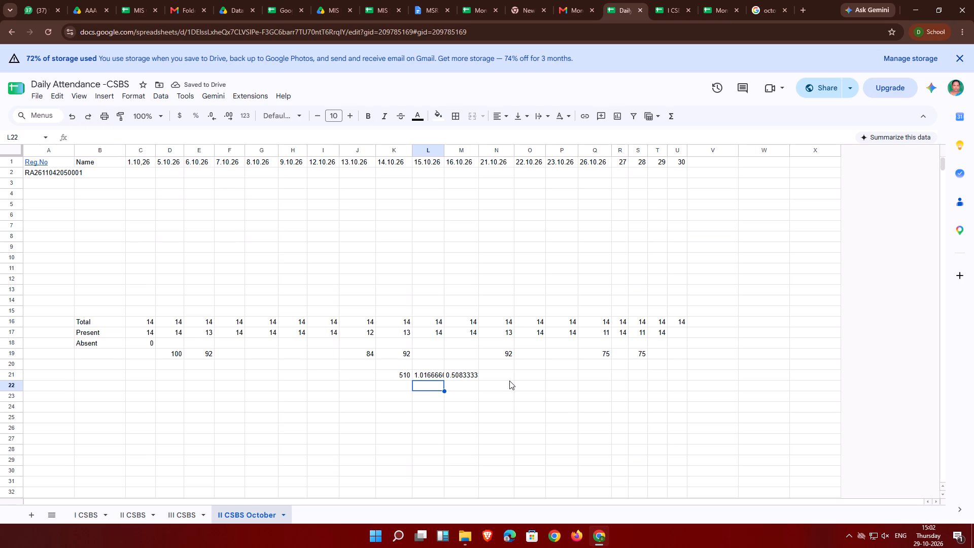
Clear the formula in cell L21 and enter 510/600 in its place.
{"action": "left_click", "coordinate": [428, 371]}
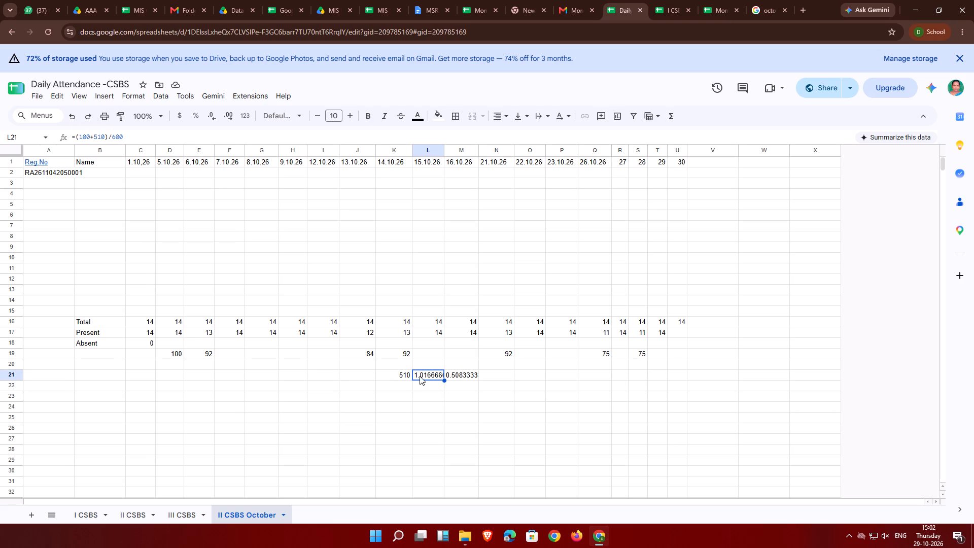
{"action": "left_click", "coordinate": [403, 378]}
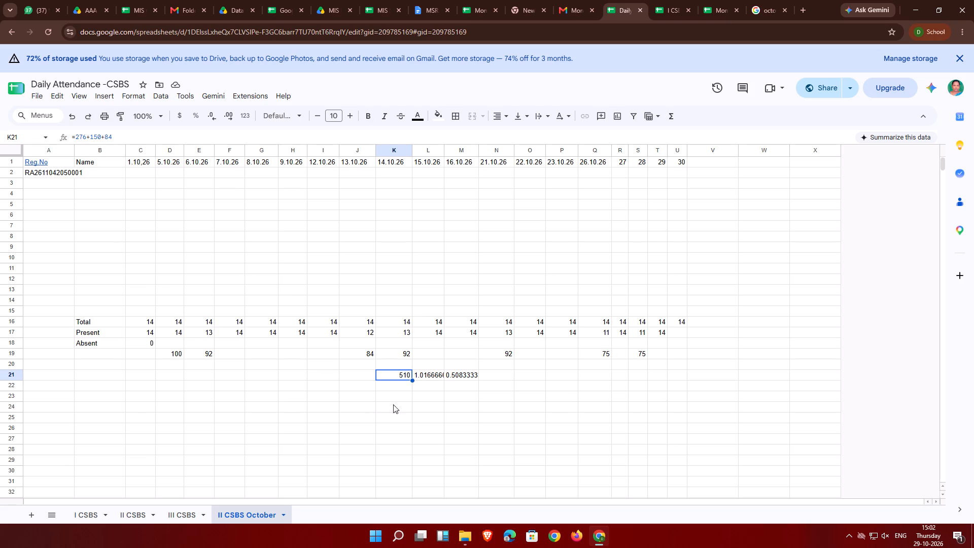
{"action": "left_click", "coordinate": [396, 373]}
{"action": "left_click", "coordinate": [427, 375]}
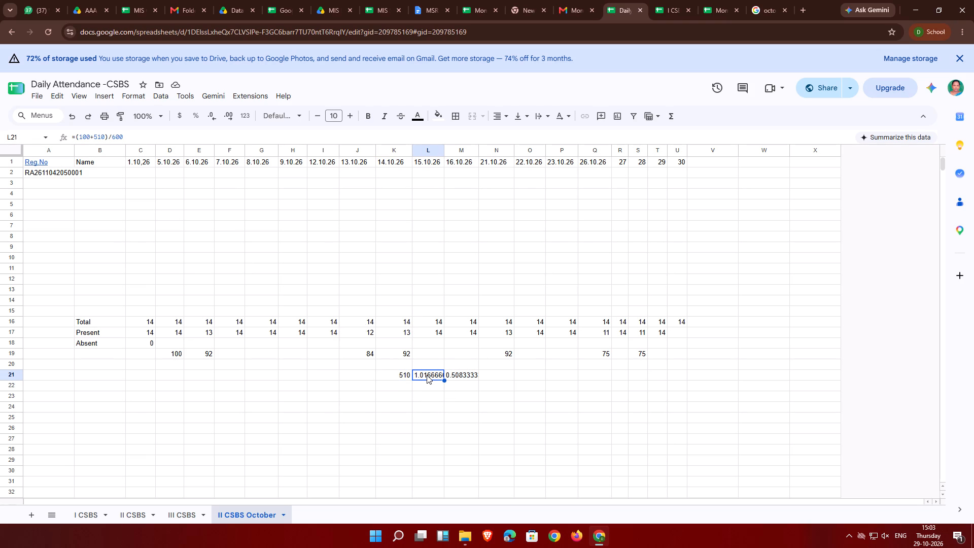
{"action": "key", "text": "Delete"}
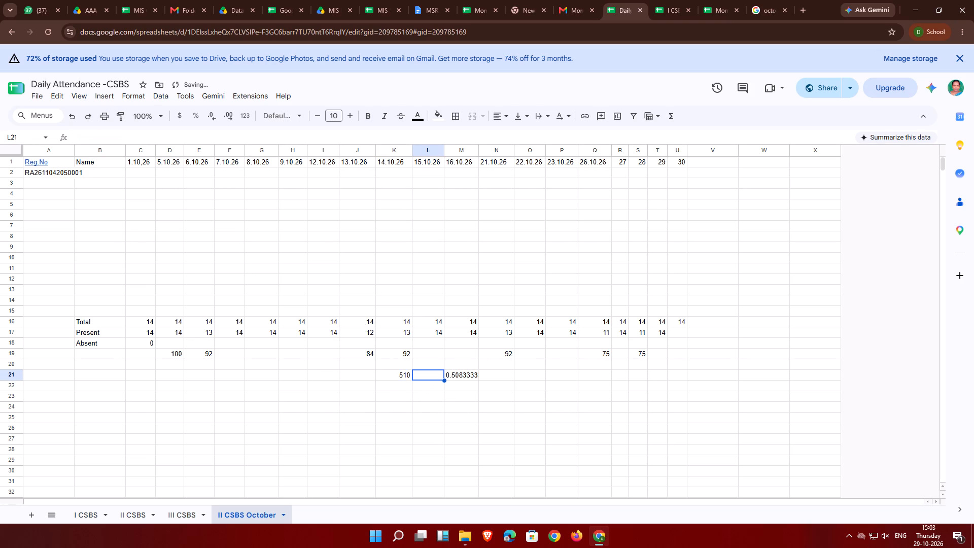
{"action": "type", "text": "510/"}
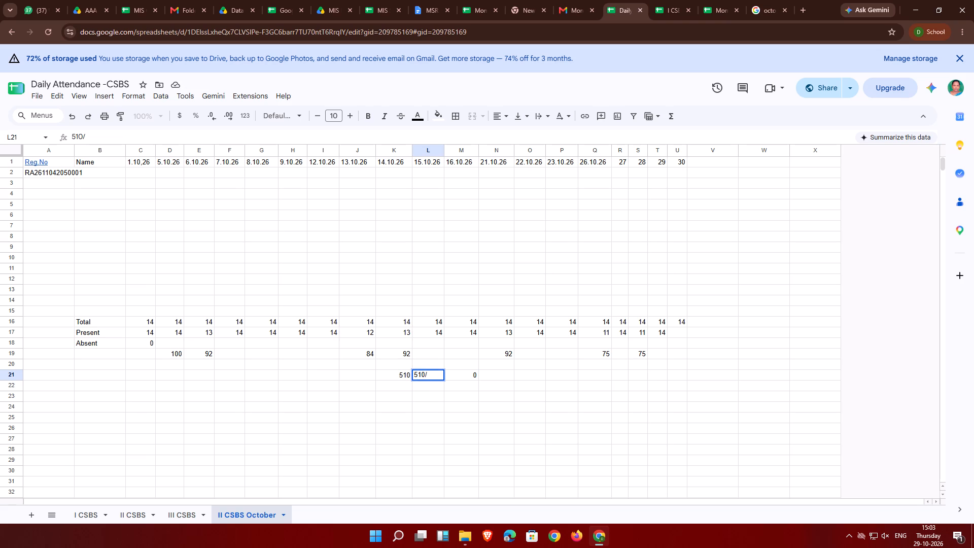
{"action": "type", "text": "600"}
{"action": "key", "text": "Return"}
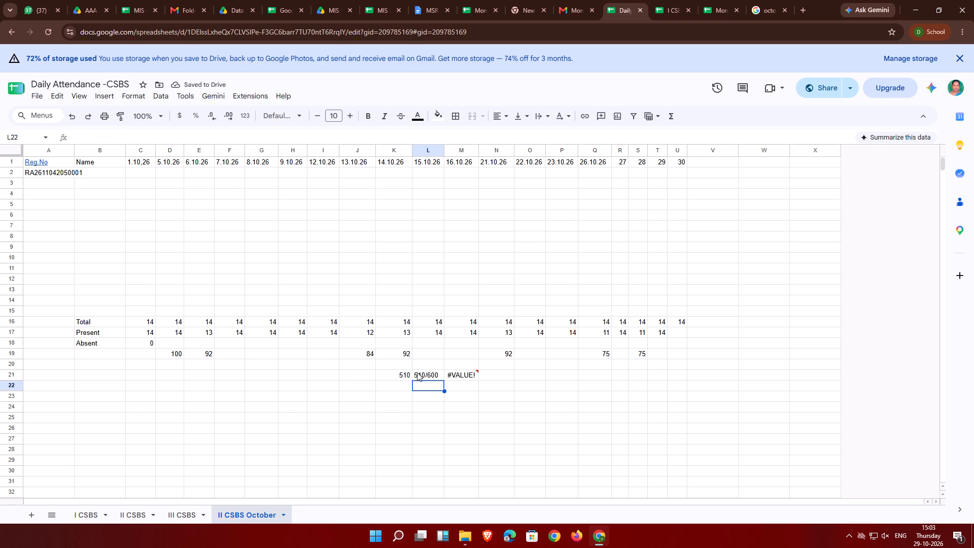
Turn the entry in cell L21 of II CSBS October into the formula =510/600.
{"action": "left_click", "coordinate": [413, 374]}
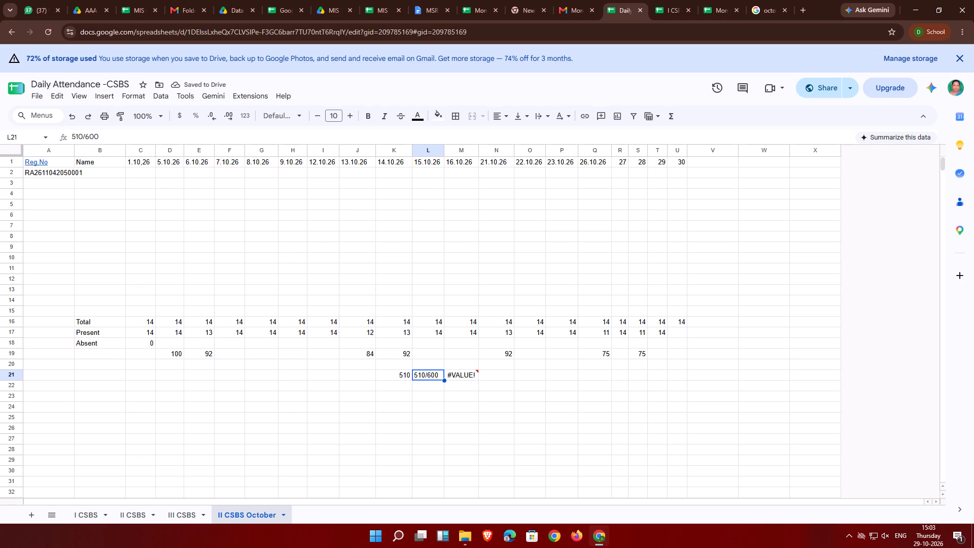
{"action": "left_click", "coordinate": [72, 135]}
{"action": "key", "text": "equal"}
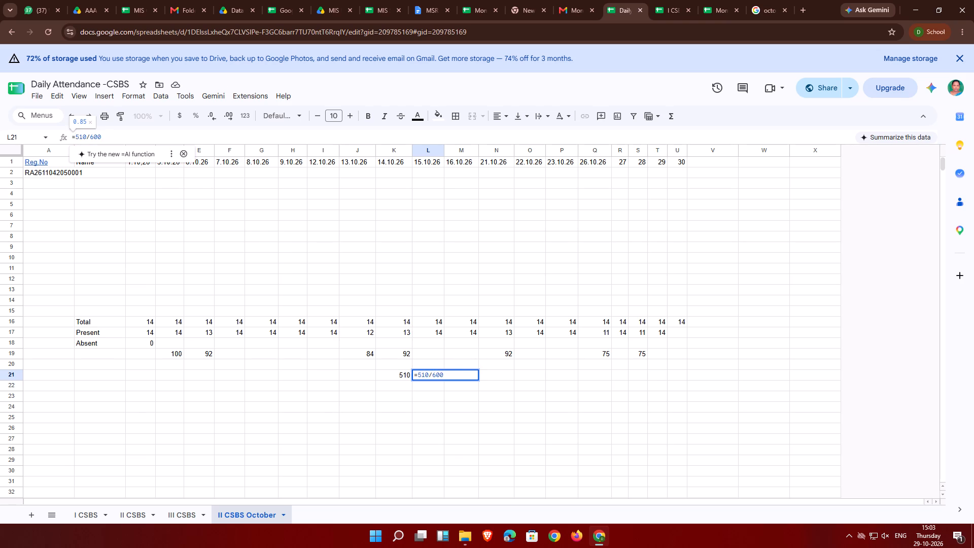
{"action": "key", "text": "Return"}
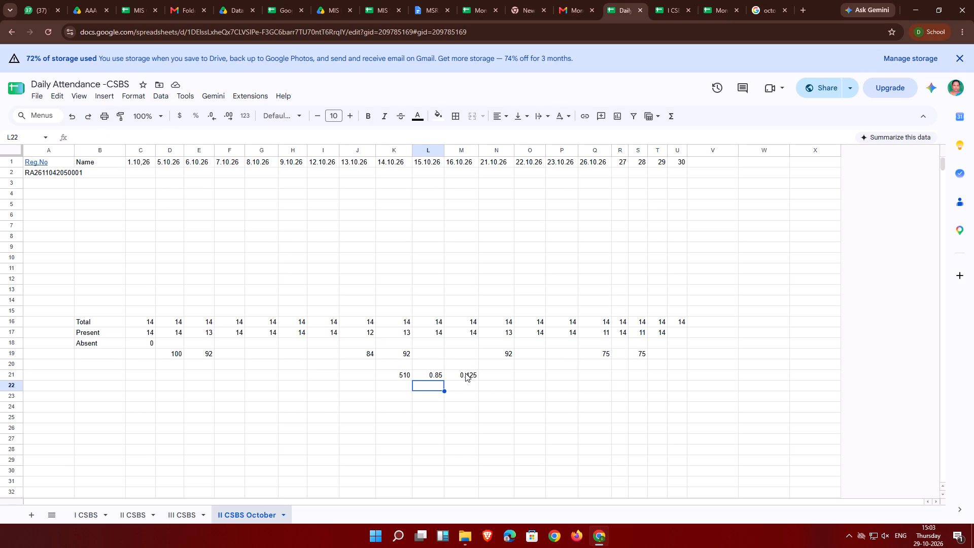
Replace the content of cell M21 with the expression (100+85)/2, bracketing the sum.
{"action": "left_click", "coordinate": [465, 373]}
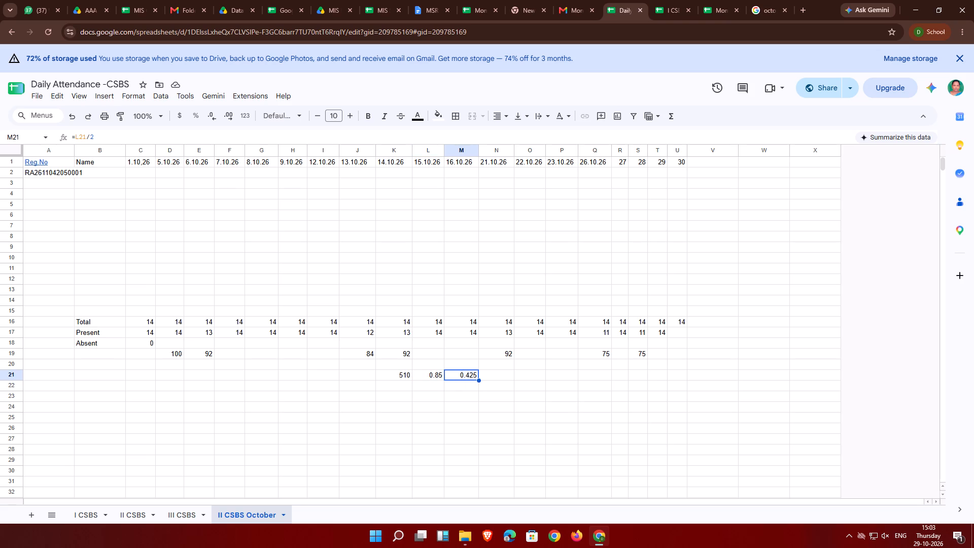
{"action": "left_click", "coordinate": [459, 374]}
{"action": "type", "text": "100"}
{"action": "key", "text": "shift+plus"}
{"action": "type", "text": "85"}
{"action": "key", "text": "shift+parenright"}
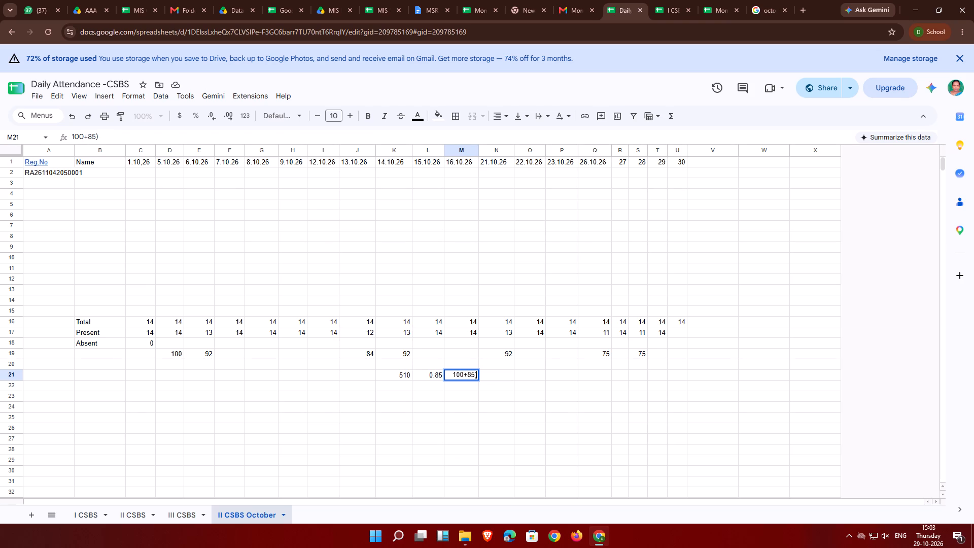
{"action": "type", "text": "/2"}
{"action": "key", "text": "Left"}
{"action": "key", "text": "Left"}
{"action": "key", "text": "Left"}
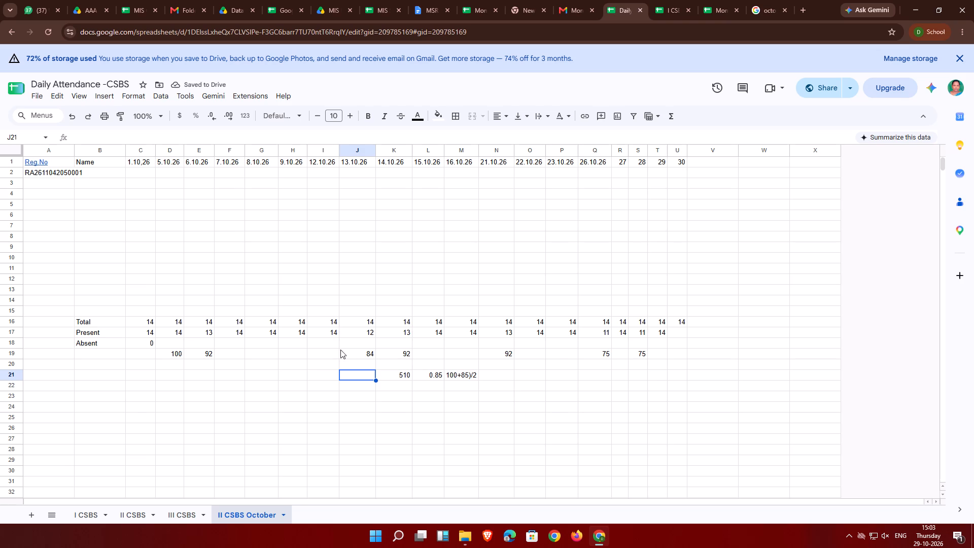
{"action": "left_click", "coordinate": [446, 370]}
{"action": "left_click", "coordinate": [464, 376]}
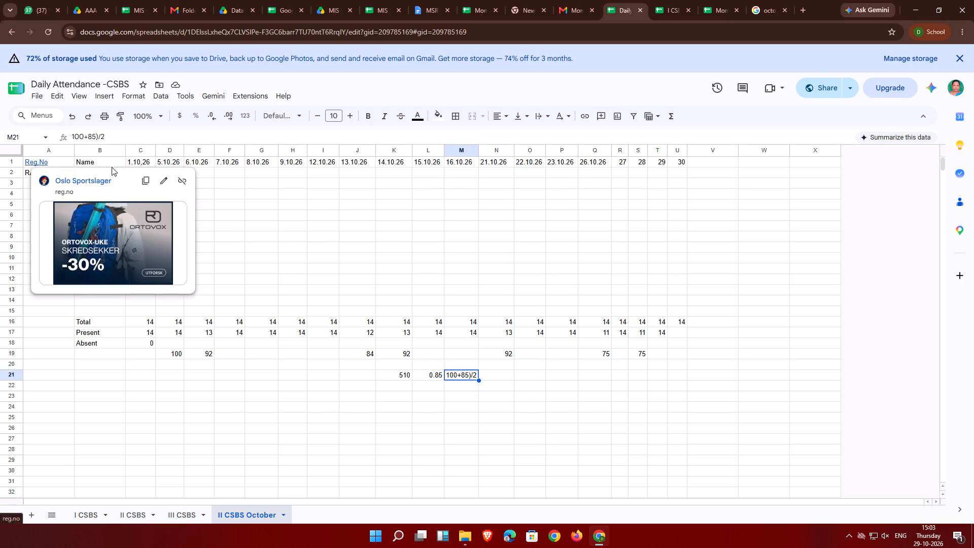
{"action": "left_click", "coordinate": [72, 139]}
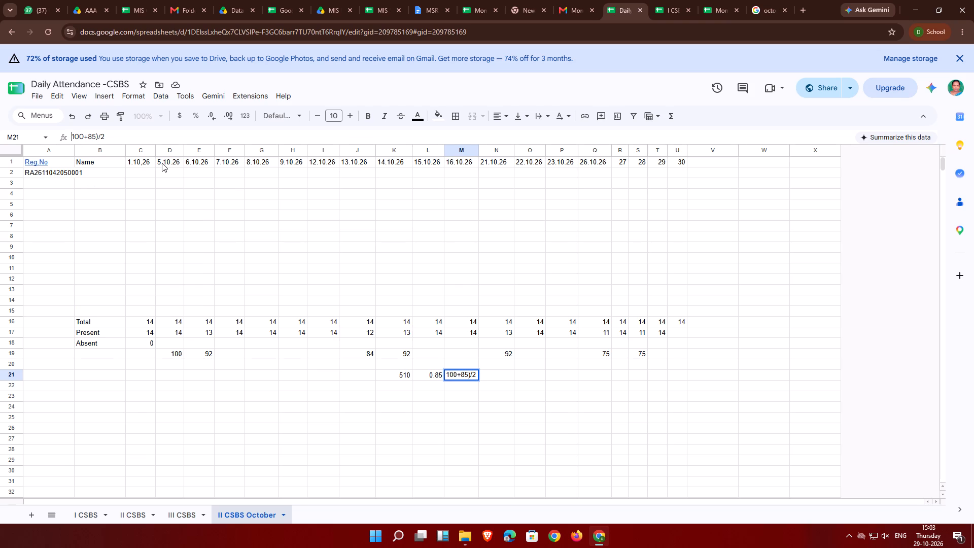
{"action": "key", "text": "shift+parenleft"}
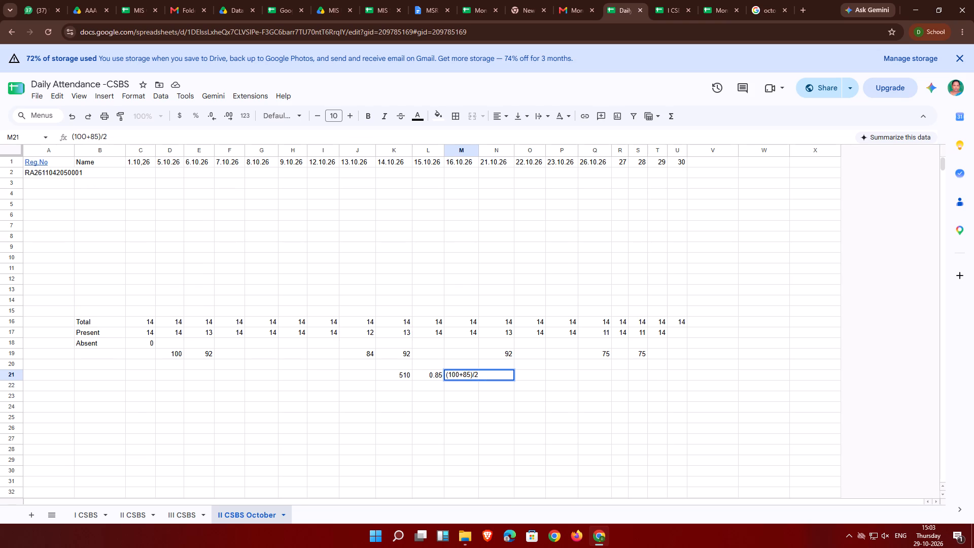
{"action": "key", "text": "Return"}
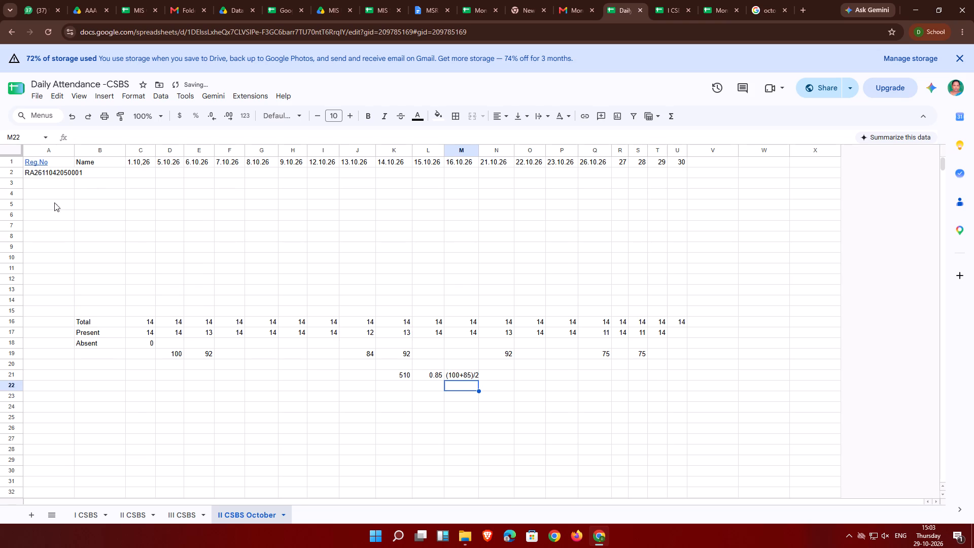
Turn the expression in cell M21 into the working formula =(100+85)/2.
{"action": "left_click", "coordinate": [454, 373]}
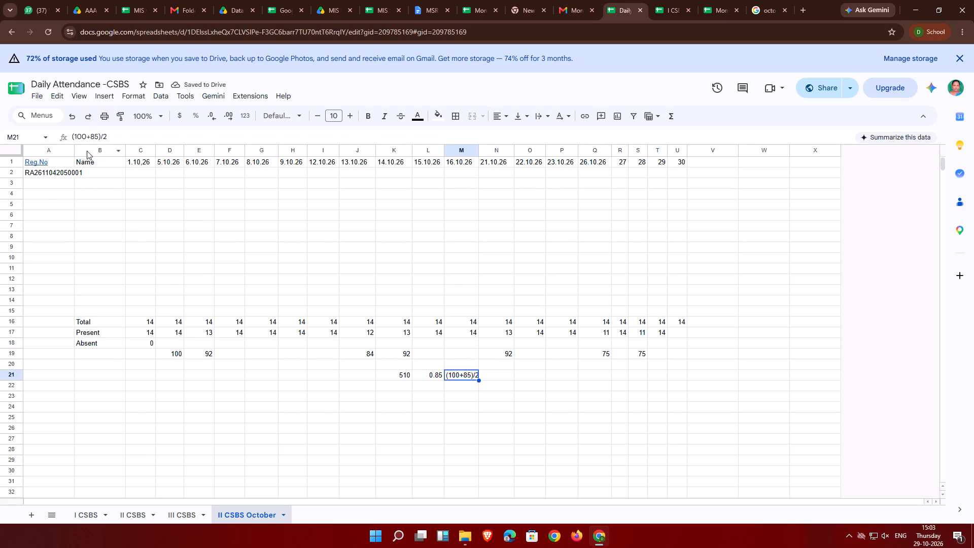
{"action": "left_click", "coordinate": [72, 136]}
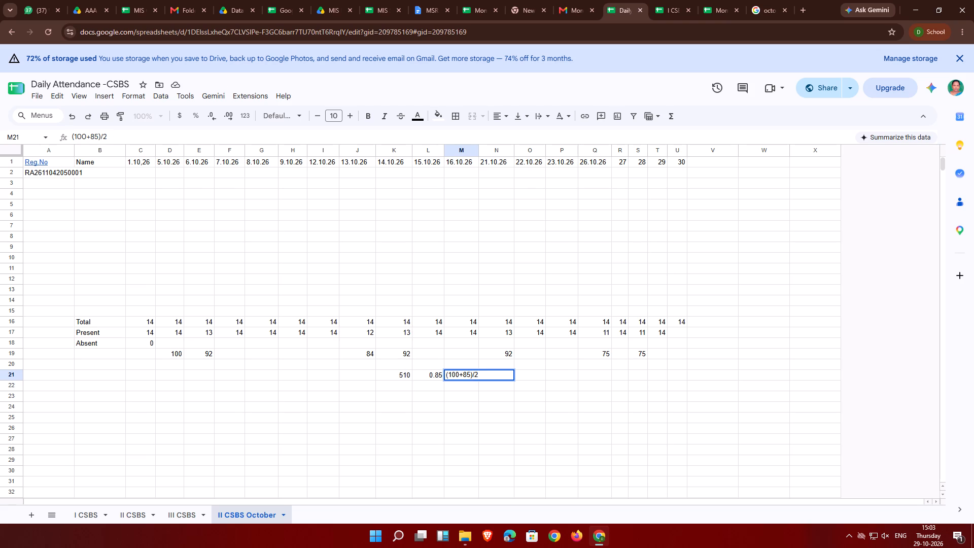
{"action": "key", "text": "equal"}
{"action": "key", "text": "Return"}
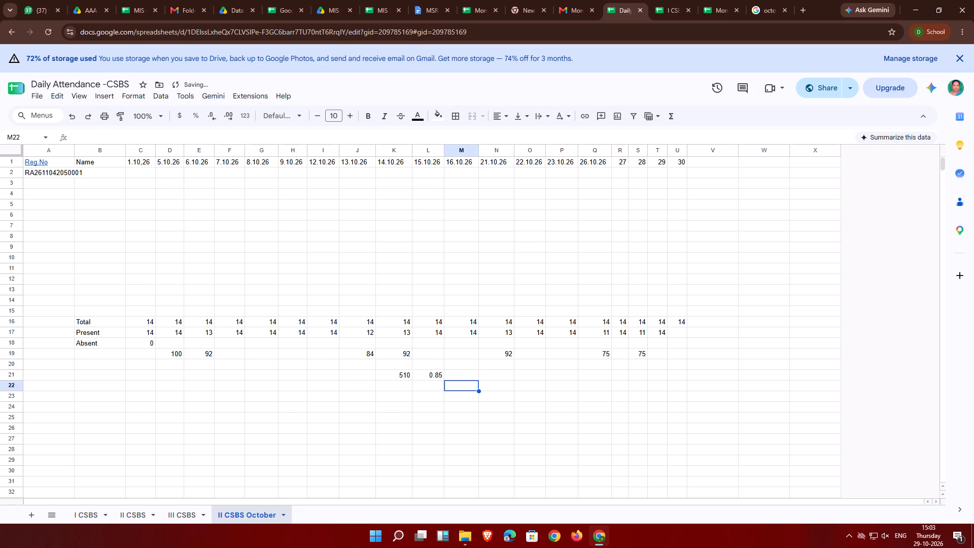